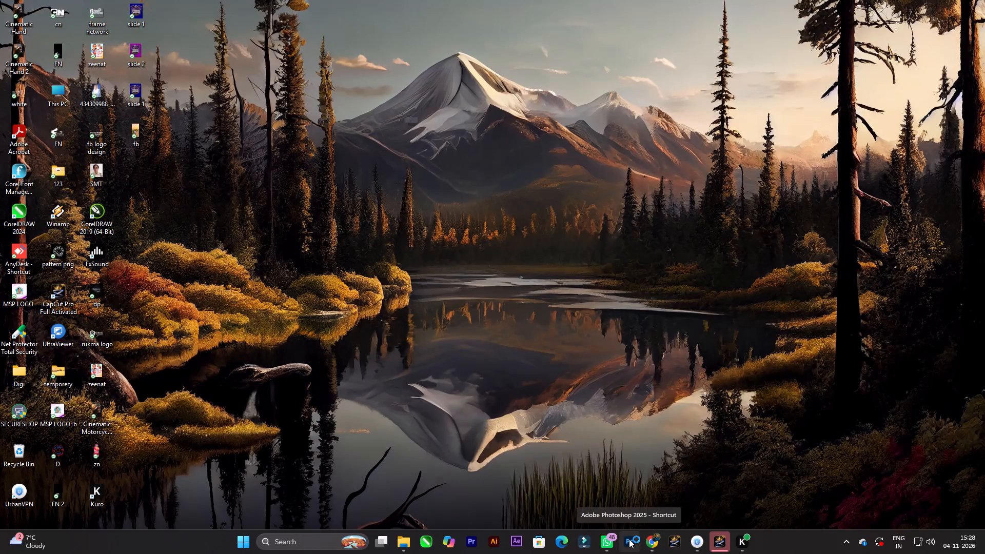
Switch to CapCut and insert IMG_1773.MOV at the very start of the main video track, with the playhead at the beginning.
{"action": "left_click", "coordinate": [714, 548]}
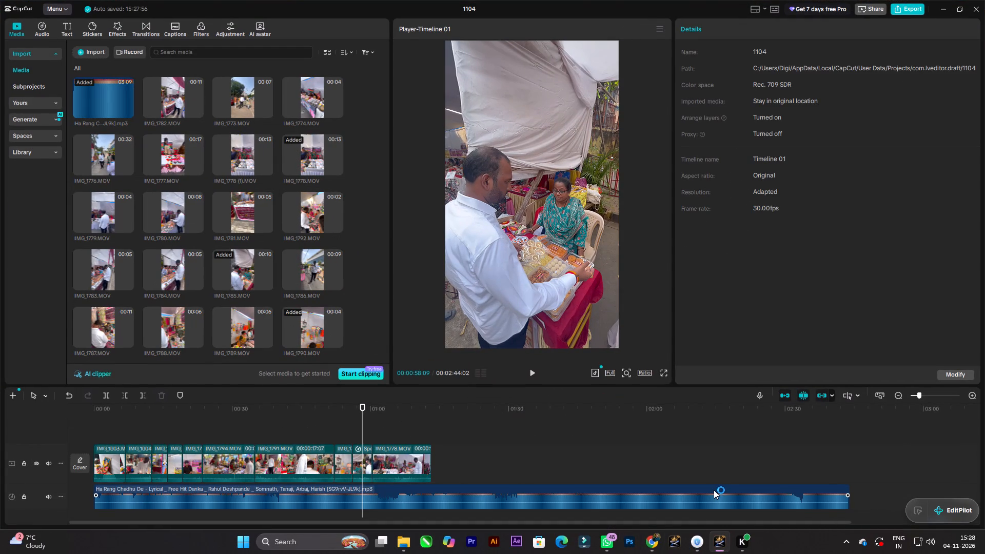
{"action": "left_click", "coordinate": [173, 83]}
{"action": "left_click", "coordinate": [242, 93]}
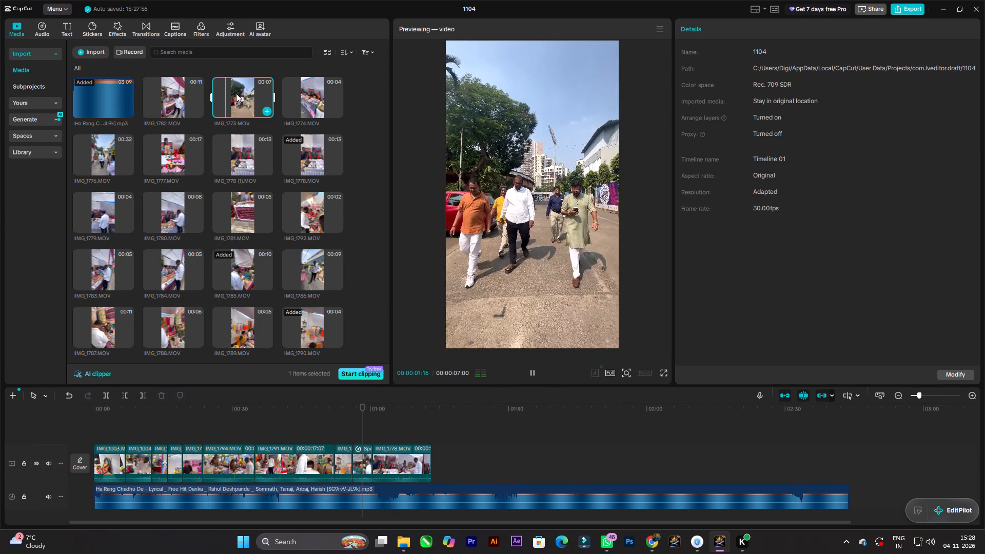
{"action": "left_click", "coordinate": [169, 95]}
{"action": "left_click_drag", "start_coordinate": [229, 91], "coordinate": [426, 422]}
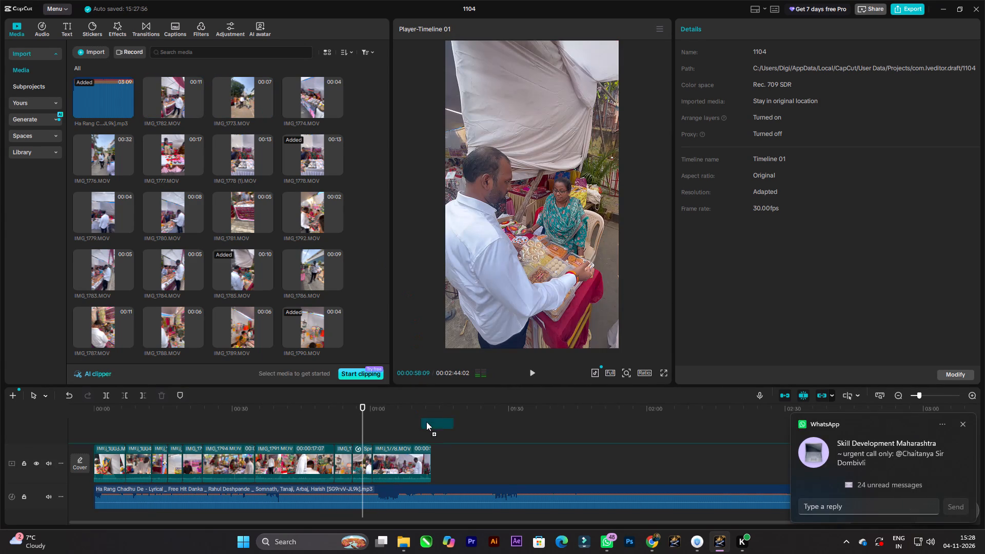
{"action": "left_click_drag", "start_coordinate": [426, 422], "coordinate": [76, 452]}
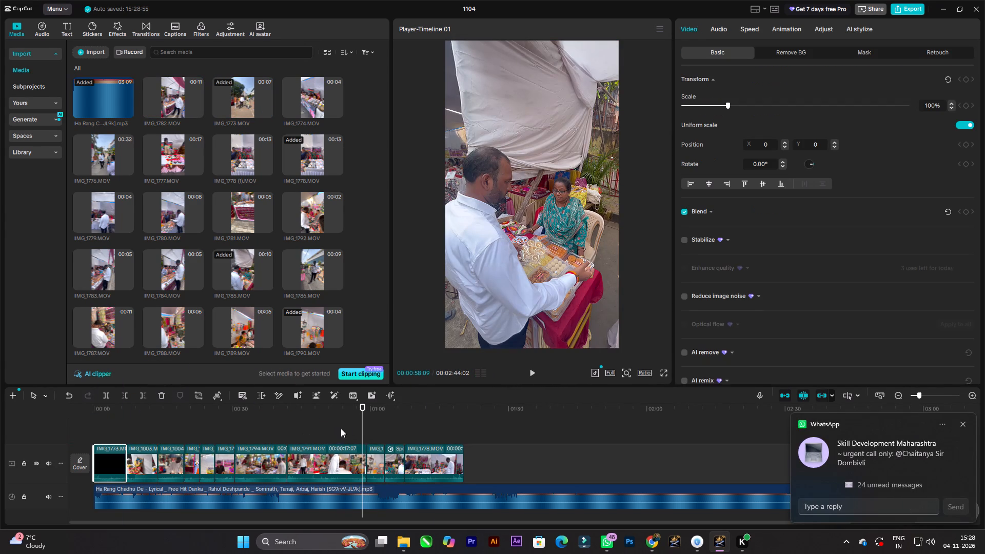
{"action": "left_click_drag", "start_coordinate": [363, 415], "coordinate": [0, 387]}
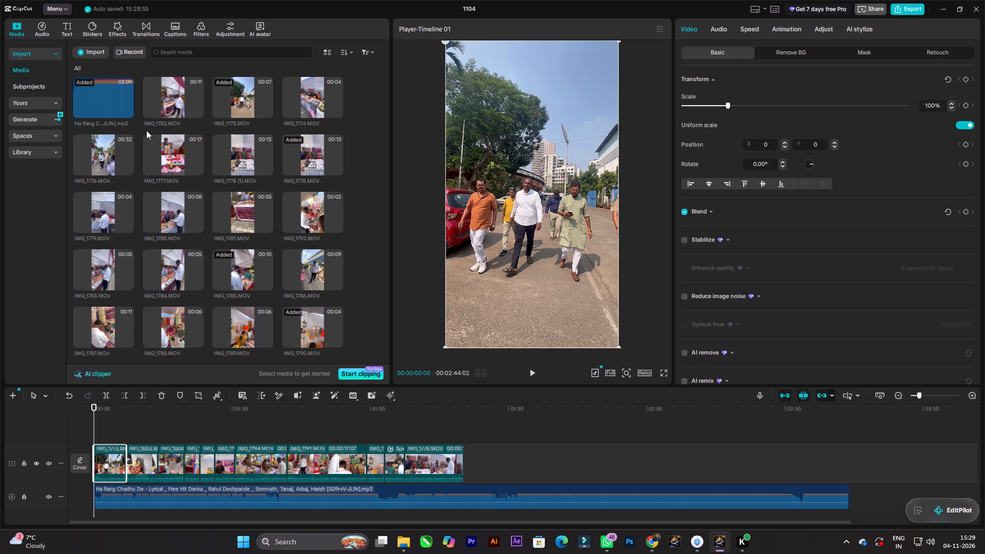
Insert IMG_1782.MOV into the main video track between the IMG_1004.MOV and IMG_1001.MOV clips.
{"action": "scroll", "coordinate": [103, 479], "scroll_direction": "up", "scroll_amount": 9, "text": "ctrl"}
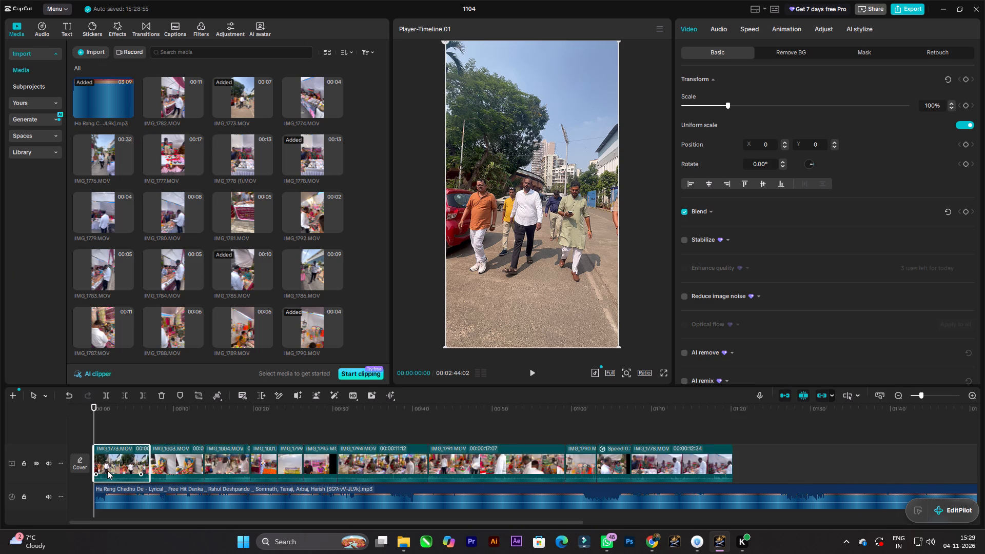
{"action": "scroll", "coordinate": [107, 470], "scroll_direction": "up", "scroll_amount": 4, "text": "ctrl"}
{"action": "key", "text": "space"}
{"action": "key", "text": "space"}
{"action": "left_click", "coordinate": [179, 88]}
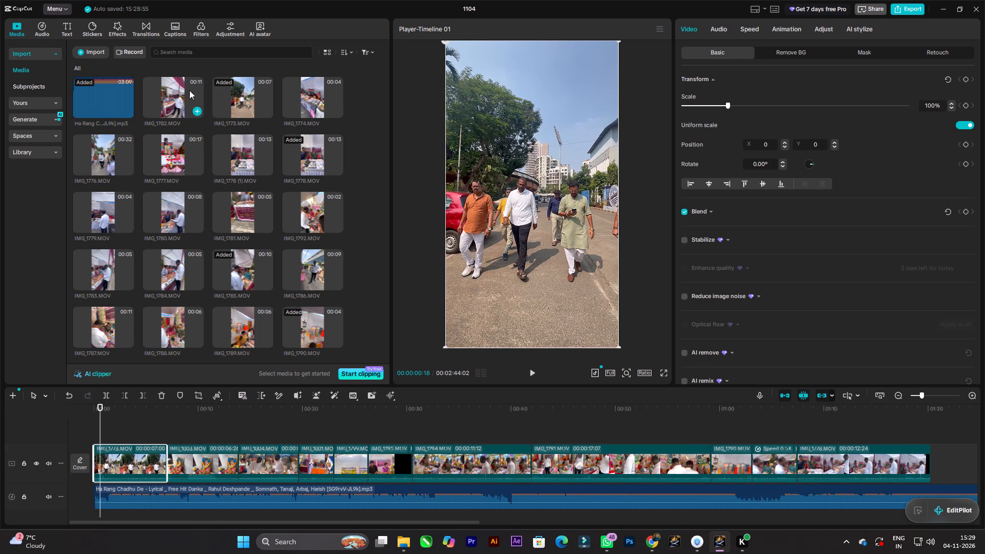
{"action": "key", "text": "space"}
{"action": "key", "text": "space"}
{"action": "key", "text": "space"}
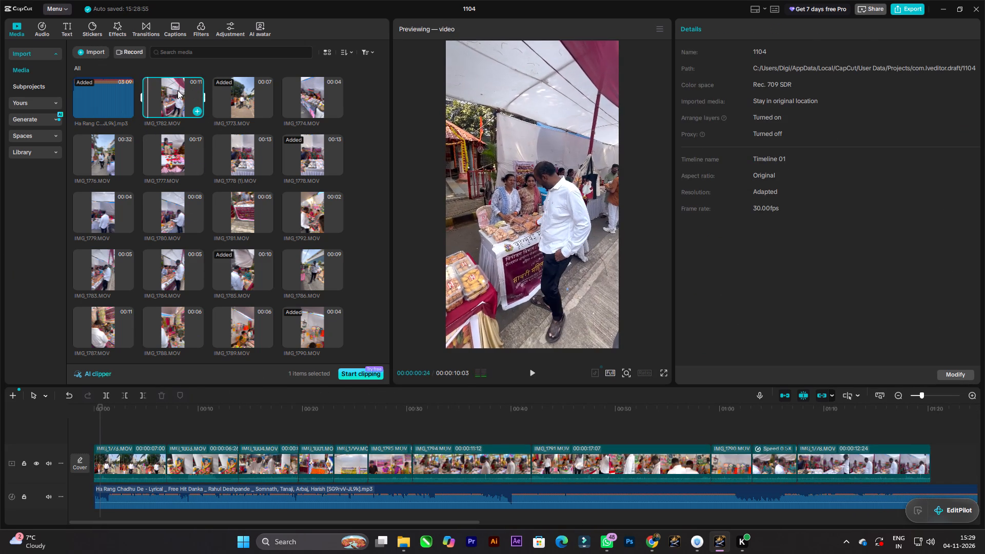
{"action": "left_click_drag", "start_coordinate": [178, 92], "coordinate": [295, 442]}
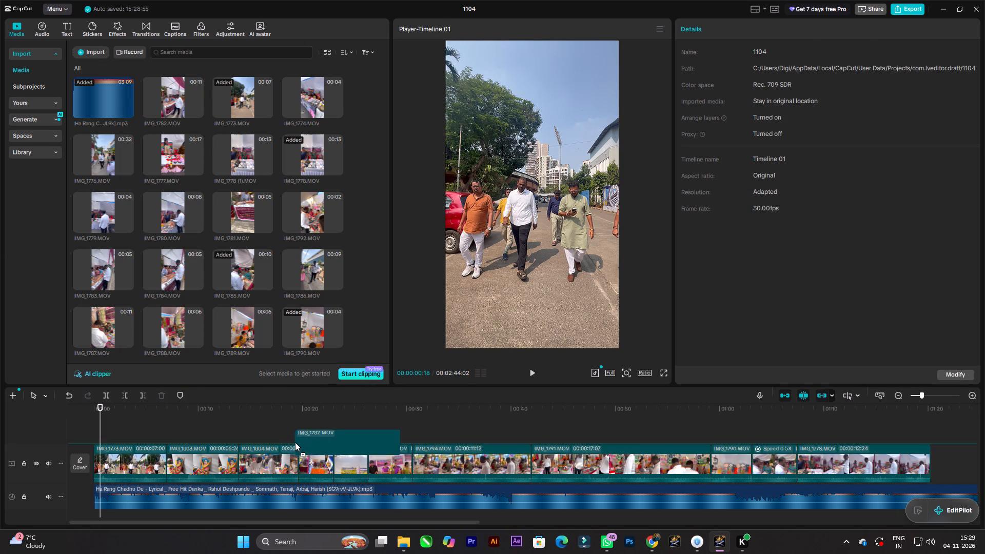
{"action": "left_click_drag", "start_coordinate": [295, 442], "coordinate": [287, 459]}
{"action": "key", "text": "Escape"}
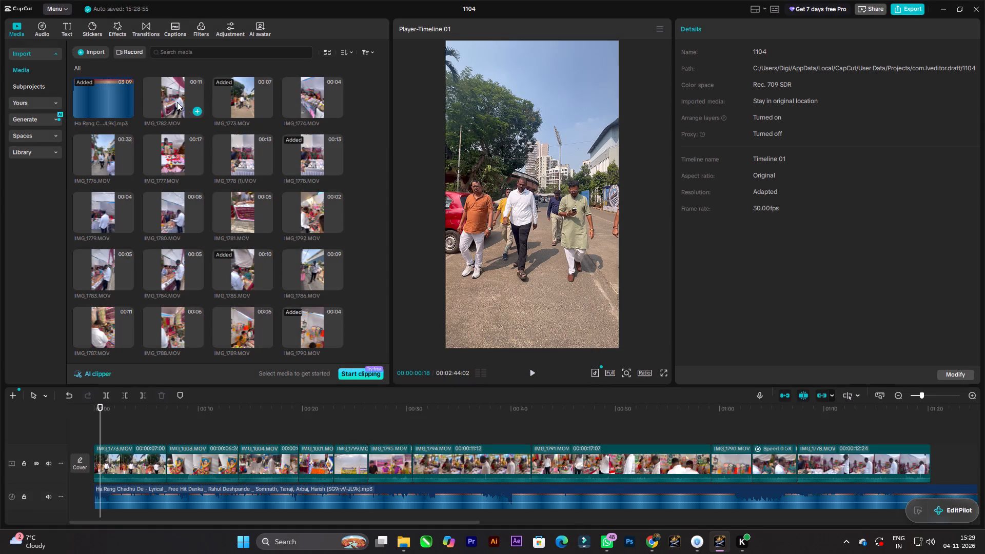
{"action": "left_click_drag", "start_coordinate": [177, 102], "coordinate": [293, 433]}
{"action": "left_click_drag", "start_coordinate": [339, 450], "coordinate": [314, 481]}
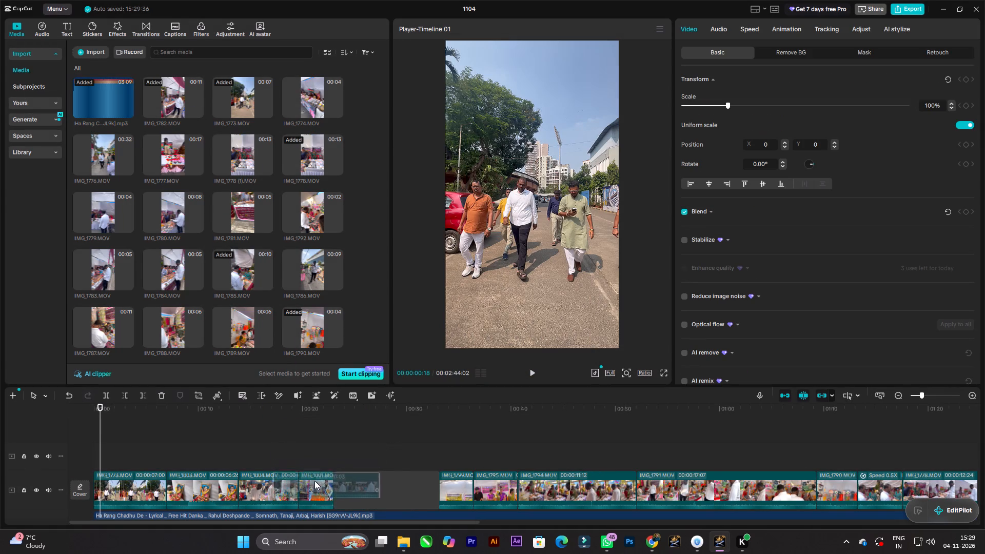
{"action": "left_click_drag", "start_coordinate": [314, 481], "coordinate": [297, 482]}
Play back the opening IMG_1773.MOV clip against the music and check the system sound volume.
{"action": "key", "text": "space"}
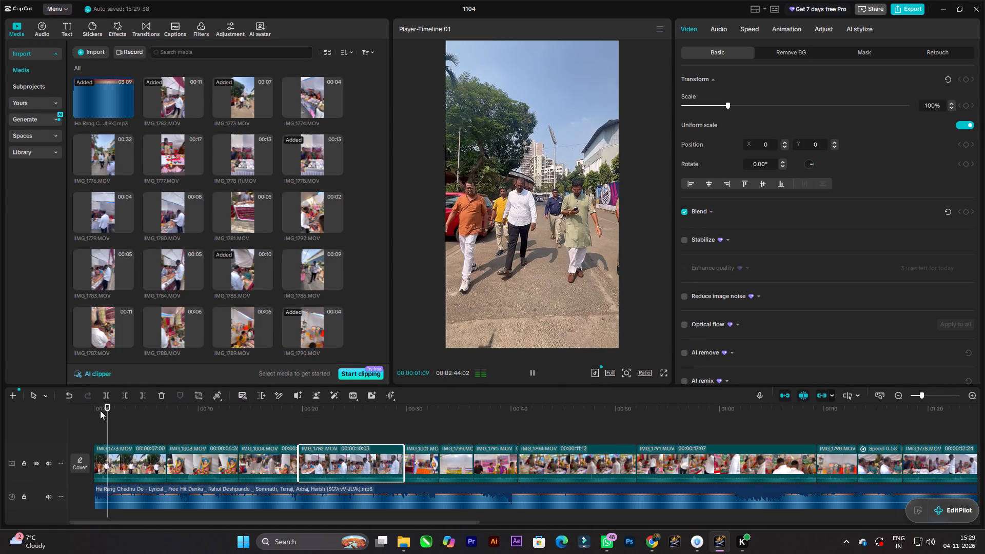
{"action": "key", "text": "space"}
{"action": "left_click", "coordinate": [143, 465]}
{"action": "key", "text": "space"}
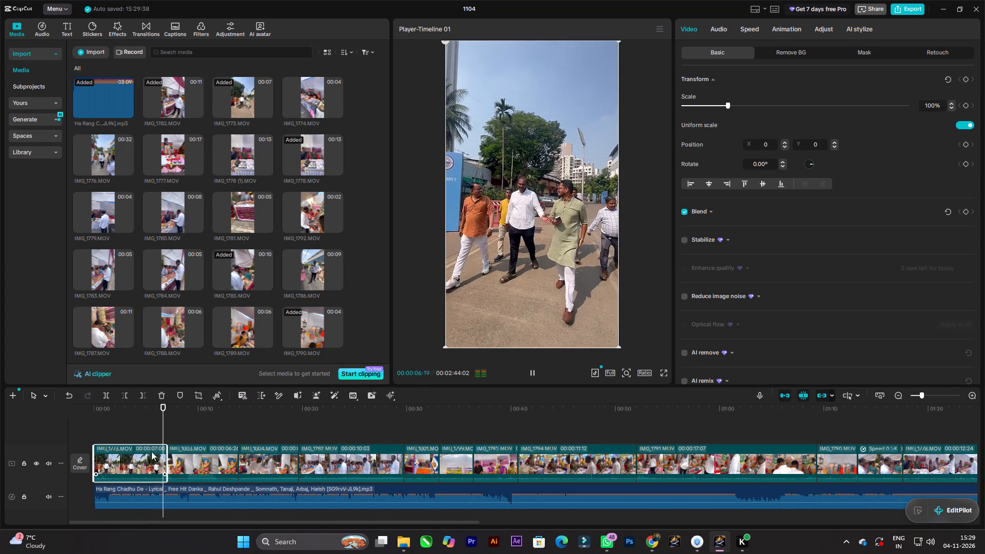
{"action": "key", "text": "space"}
{"action": "left_click_drag", "start_coordinate": [166, 425], "coordinate": [1, 421]}
{"action": "scroll", "coordinate": [161, 451], "scroll_direction": "up", "scroll_amount": 8, "text": "ctrl"}
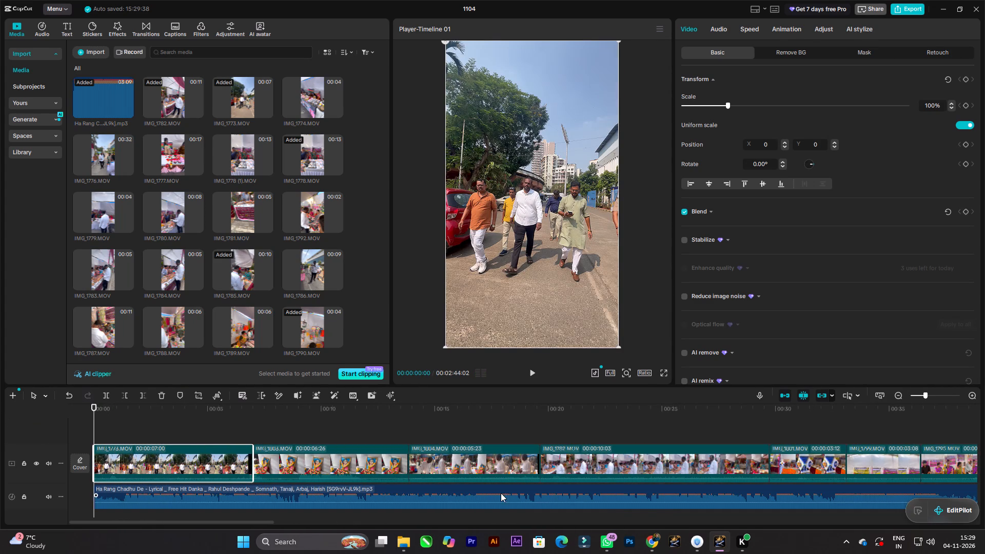
{"action": "left_click", "coordinate": [916, 540]}
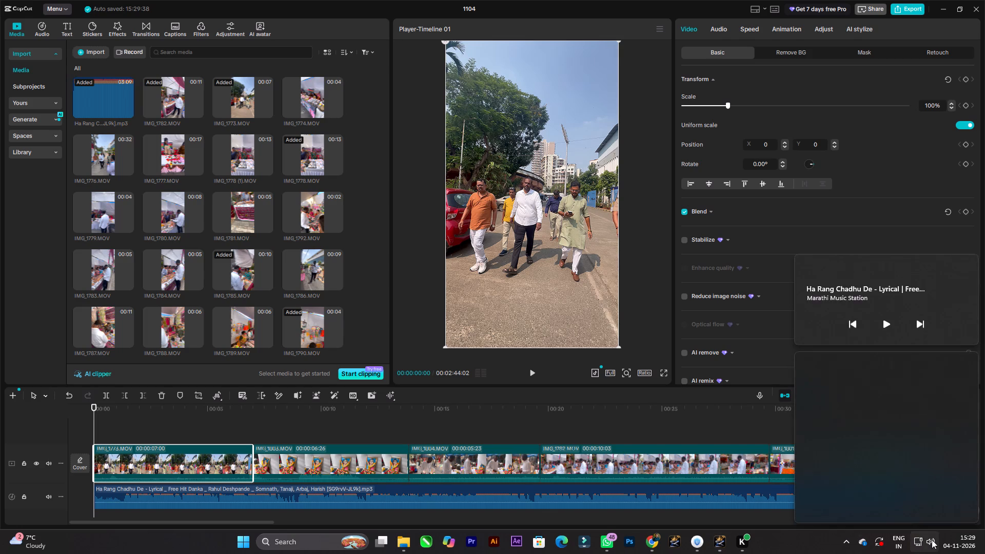
{"action": "left_click", "coordinate": [932, 540]}
{"action": "left_click", "coordinate": [934, 537]}
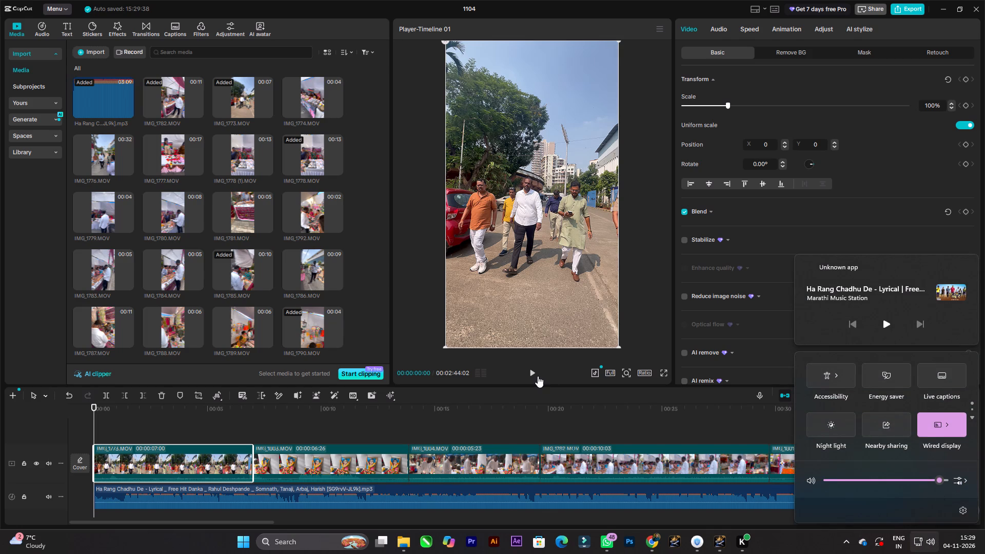
{"action": "left_click", "coordinate": [507, 405]}
Trim off the end of the opening IMG_1773.MOV clip at 00:00:02:00, closing the gap to the following clip.
{"action": "left_click_drag", "start_coordinate": [508, 418], "coordinate": [1, 408]}
{"action": "key", "text": "space"}
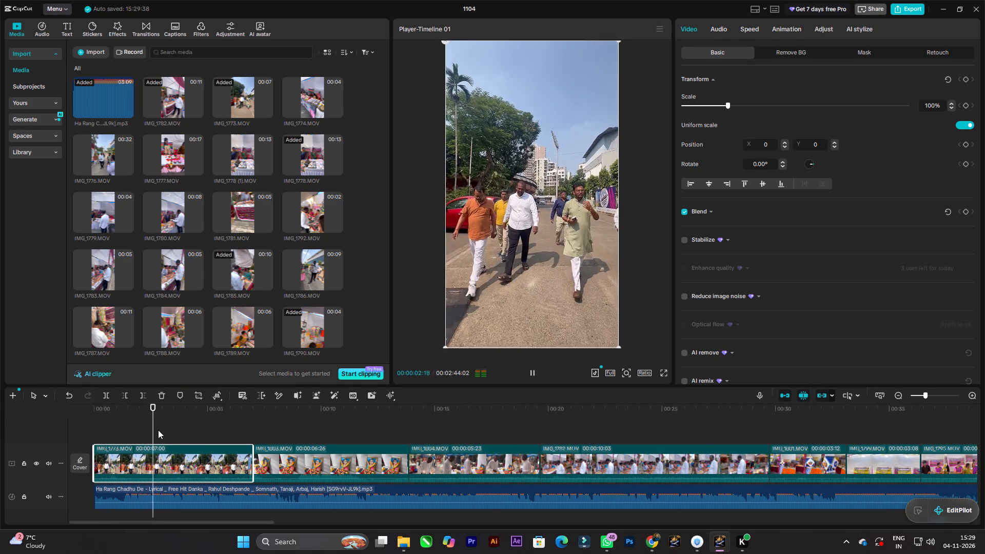
{"action": "key", "text": "space"}
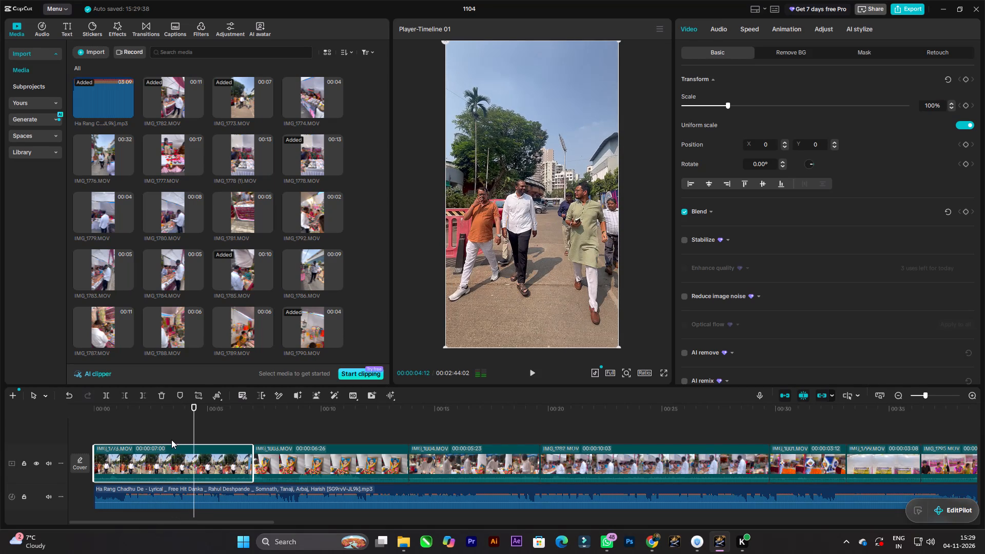
{"action": "left_click_drag", "start_coordinate": [194, 415], "coordinate": [0, 357]}
{"action": "key", "text": "space"}
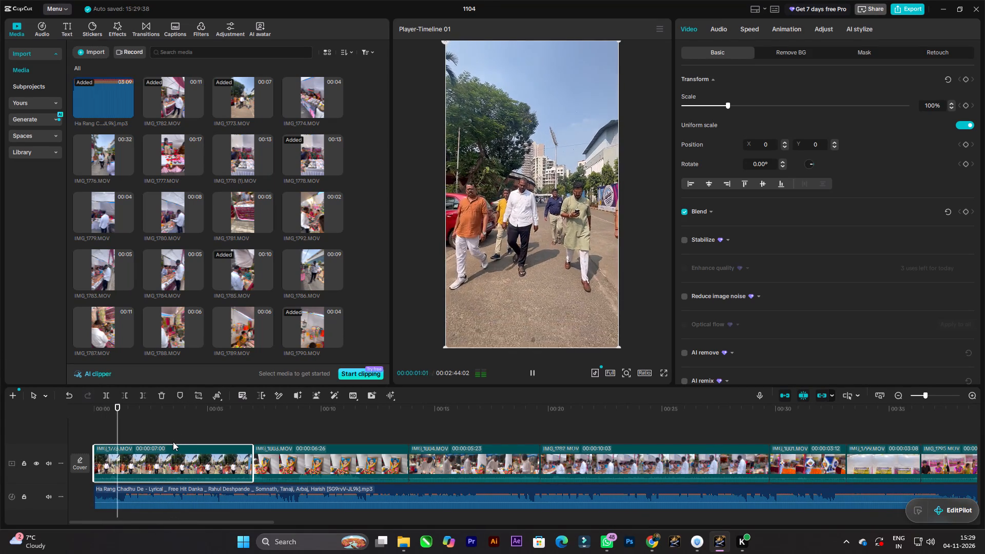
{"action": "key", "text": "space"}
{"action": "left_click", "coordinate": [141, 393]}
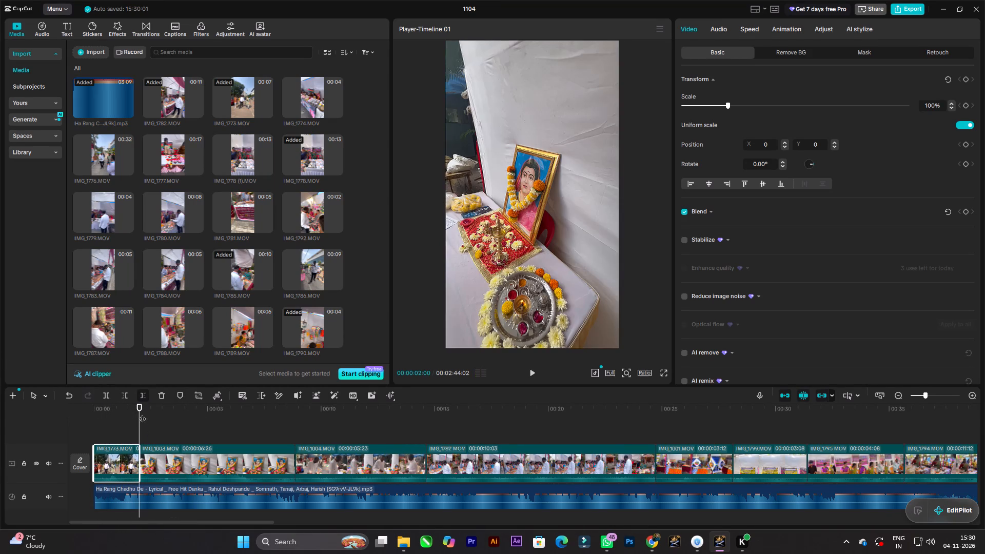
Apply the Custom speed curve to the trimmed opening clip.
{"action": "left_click_drag", "start_coordinate": [143, 427], "coordinate": [0, 415]}
{"action": "left_click", "coordinate": [765, 32]}
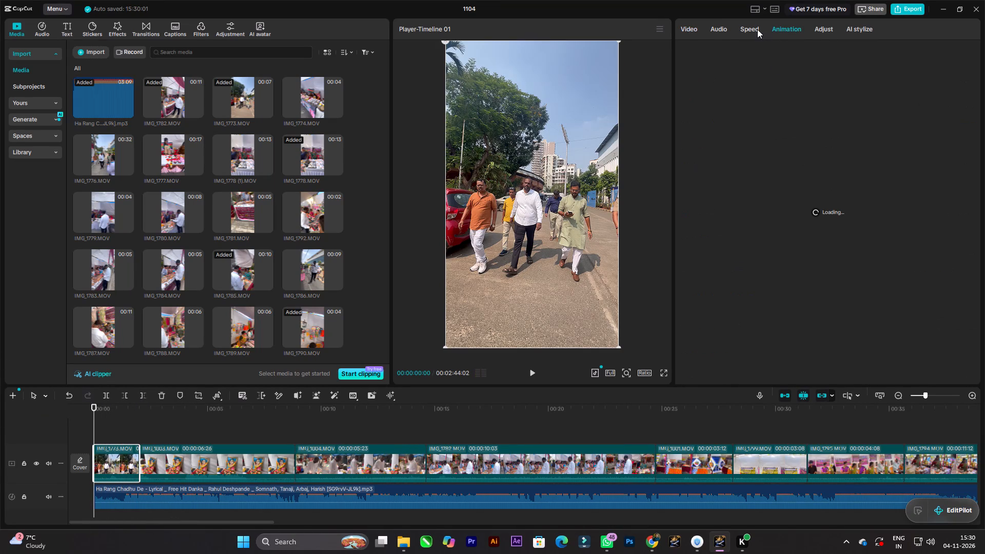
{"action": "left_click", "coordinate": [757, 29]}
{"action": "left_click", "coordinate": [752, 32]}
{"action": "left_click", "coordinate": [829, 51]}
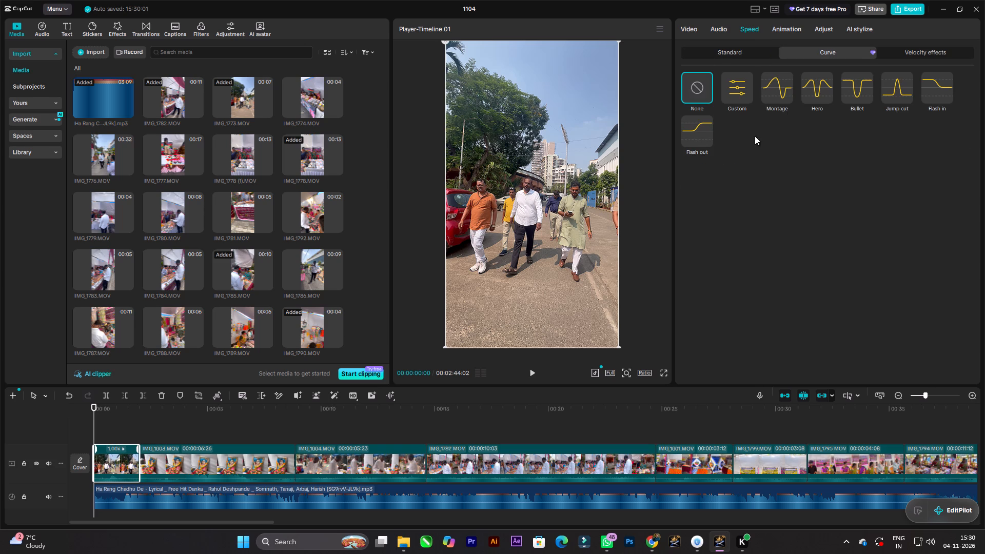
{"action": "left_click", "coordinate": [730, 108]}
{"action": "left_click", "coordinate": [735, 100]}
Lower the incoming side of the speed curve's first point to 0.1x and play from the clip's start.
{"action": "key", "text": "space"}
{"action": "key", "text": "space"}
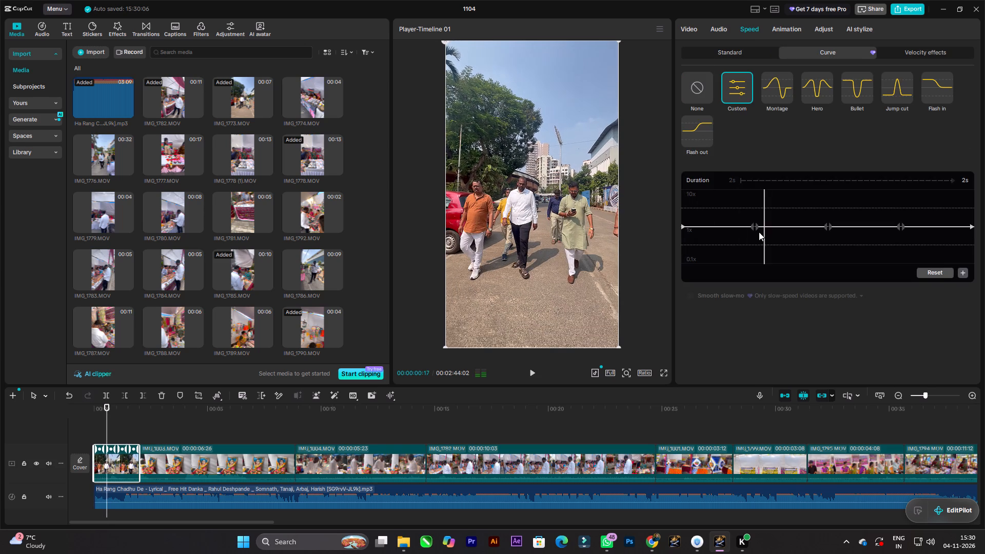
{"action": "left_click_drag", "start_coordinate": [753, 226], "coordinate": [757, 292]}
{"action": "left_click_drag", "start_coordinate": [755, 224], "coordinate": [530, 205]}
{"action": "key", "text": "space"}
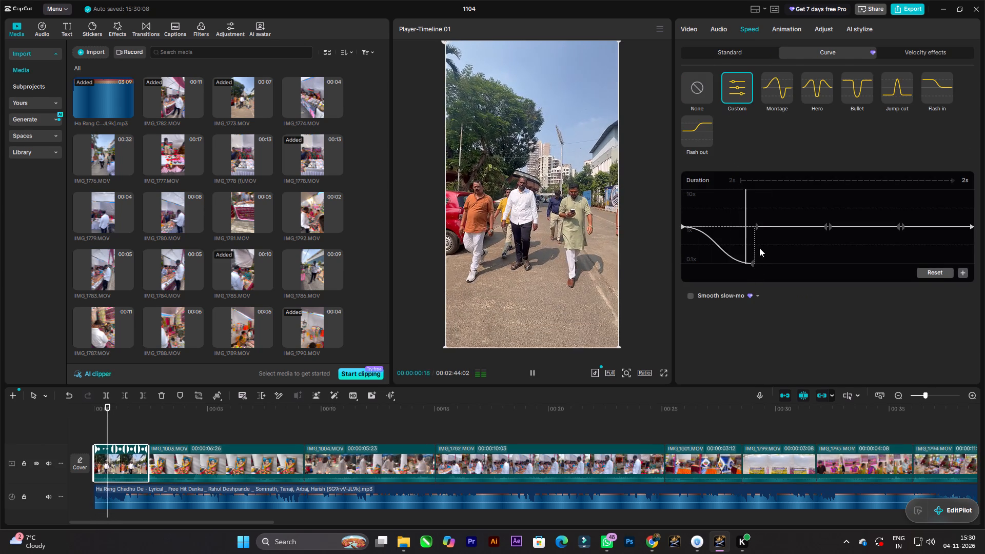
{"action": "key", "text": "space"}
Move the speed curve's middle point earlier, close to the first one, and lower its incoming side to 0.1x.
{"action": "left_click_drag", "start_coordinate": [827, 224], "coordinate": [789, 226]}
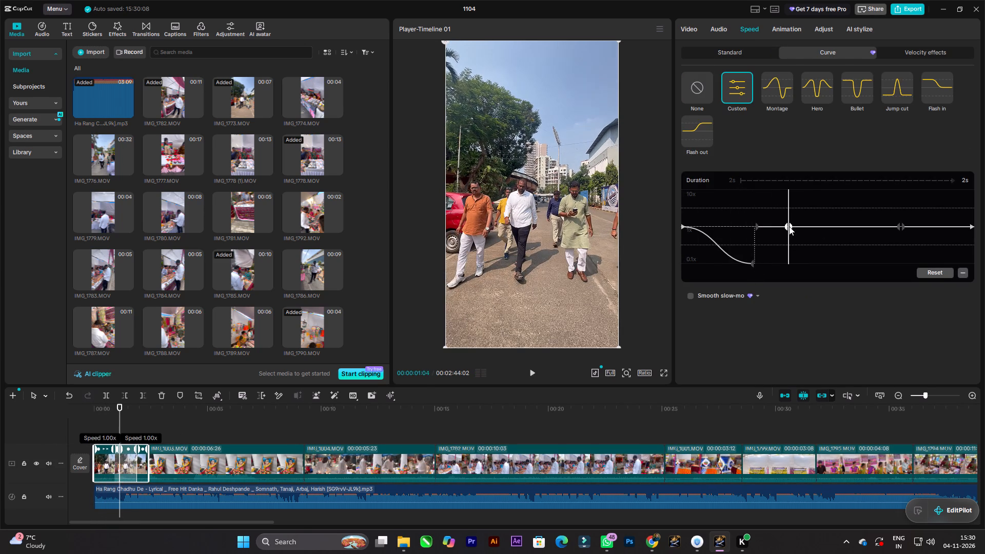
{"action": "left_click_drag", "start_coordinate": [789, 226], "coordinate": [794, 227]}
{"action": "left_click_drag", "start_coordinate": [792, 226], "coordinate": [800, 327]}
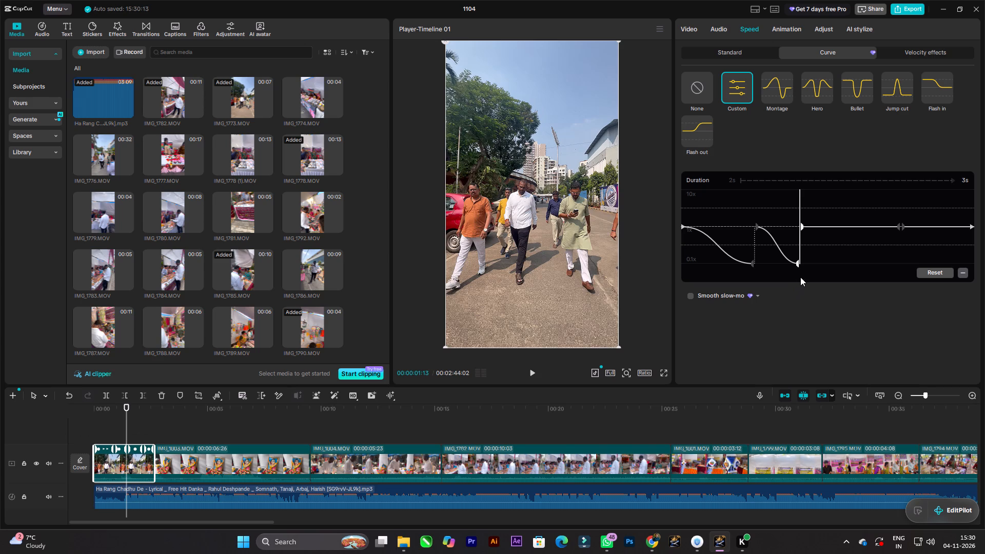
Add a new speed point between the second dip and the curve's last point, and play back the clip.
{"action": "key", "text": "space"}
{"action": "key", "text": "space"}
{"action": "left_click", "coordinate": [966, 272]}
{"action": "left_click_drag", "start_coordinate": [844, 206], "coordinate": [540, 198]}
{"action": "key", "text": "space"}
{"action": "key", "text": "space"}
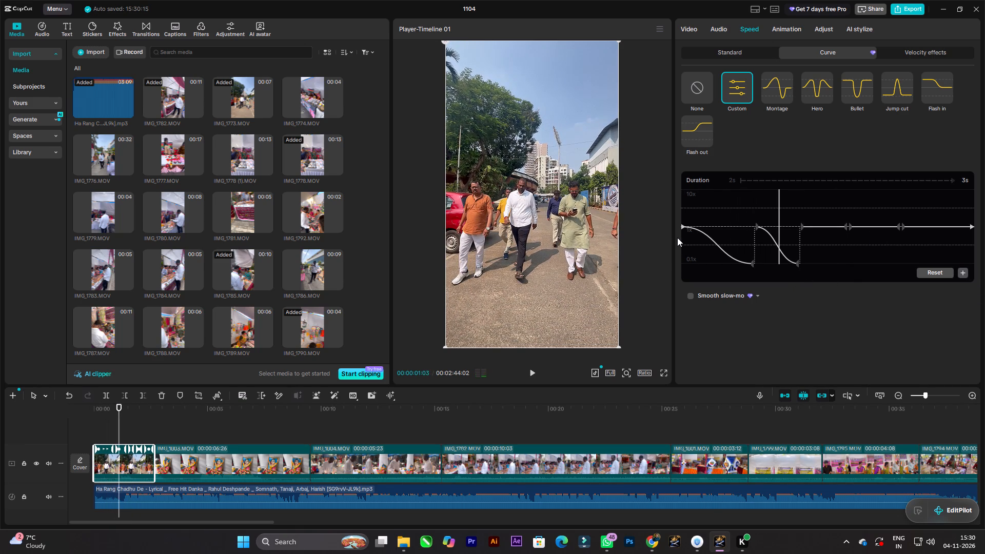
{"action": "key", "text": "space"}
{"action": "key", "text": "space"}
{"action": "key", "text": "space"}
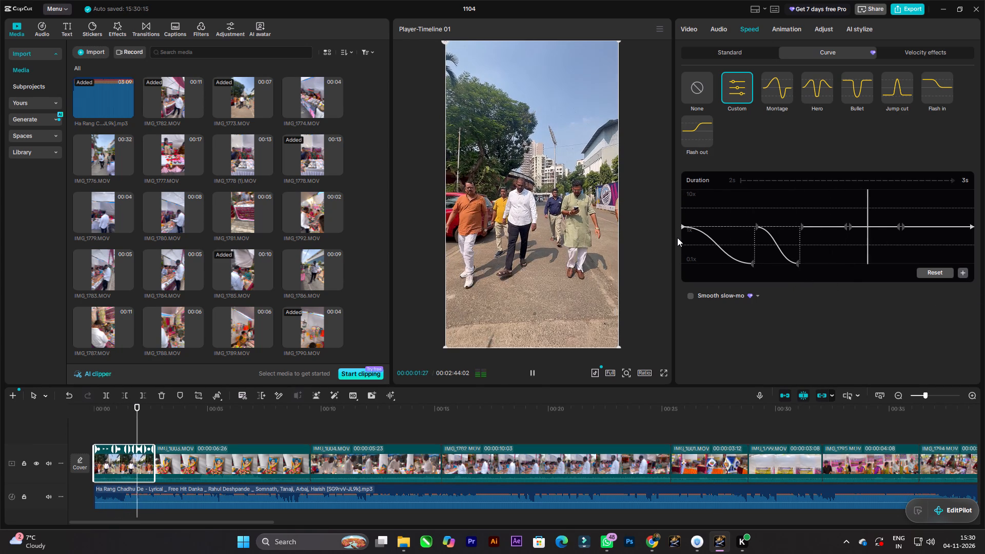
{"action": "key", "text": "space"}
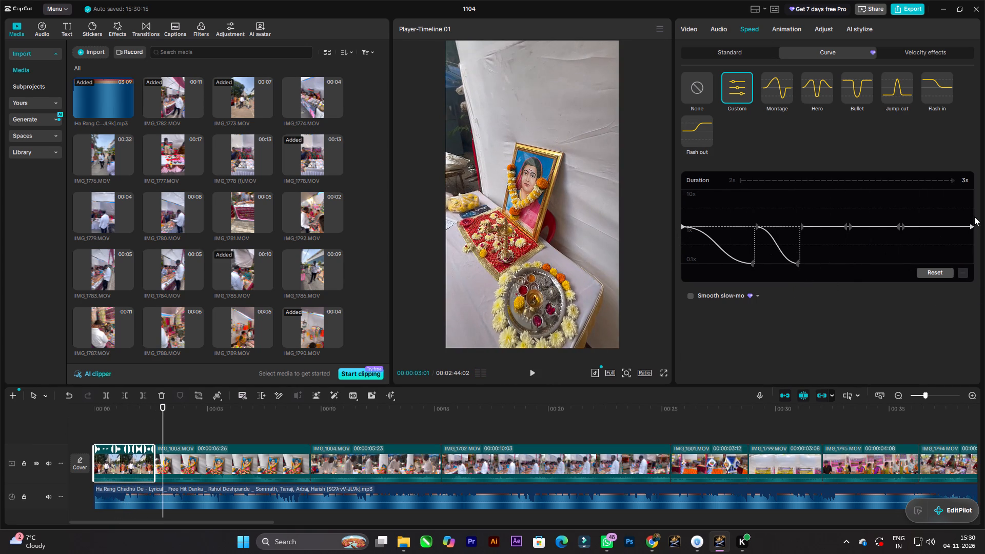
Lower the incoming side of the last inner speed point to 0.1x for a third slowdown, and play back the result.
{"action": "left_click_drag", "start_coordinate": [974, 215], "coordinate": [891, 214]}
{"action": "left_click_drag", "start_coordinate": [974, 212], "coordinate": [931, 213]}
{"action": "left_click", "coordinate": [960, 215]}
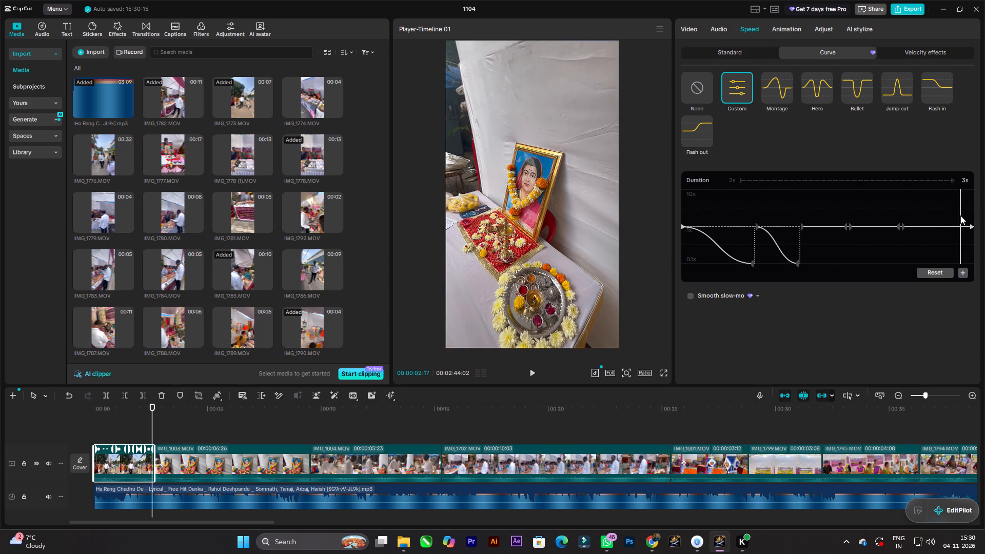
{"action": "left_click_drag", "start_coordinate": [960, 215], "coordinate": [901, 217]}
{"action": "left_click_drag", "start_coordinate": [898, 225], "coordinate": [898, 280]}
{"action": "left_click_drag", "start_coordinate": [891, 212], "coordinate": [803, 207]}
{"action": "key", "text": "space"}
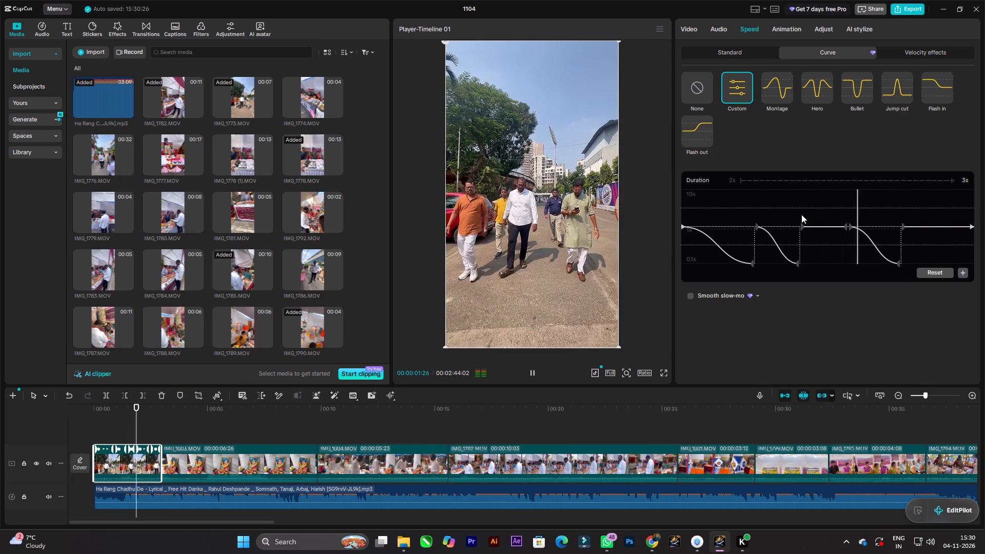
{"action": "scroll", "coordinate": [806, 229], "scroll_direction": "down", "scroll_amount": 4}
{"action": "key", "text": "space"}
Enable Smooth slow-mo on the opening clip using the Optical flow method.
{"action": "left_click", "coordinate": [689, 295]}
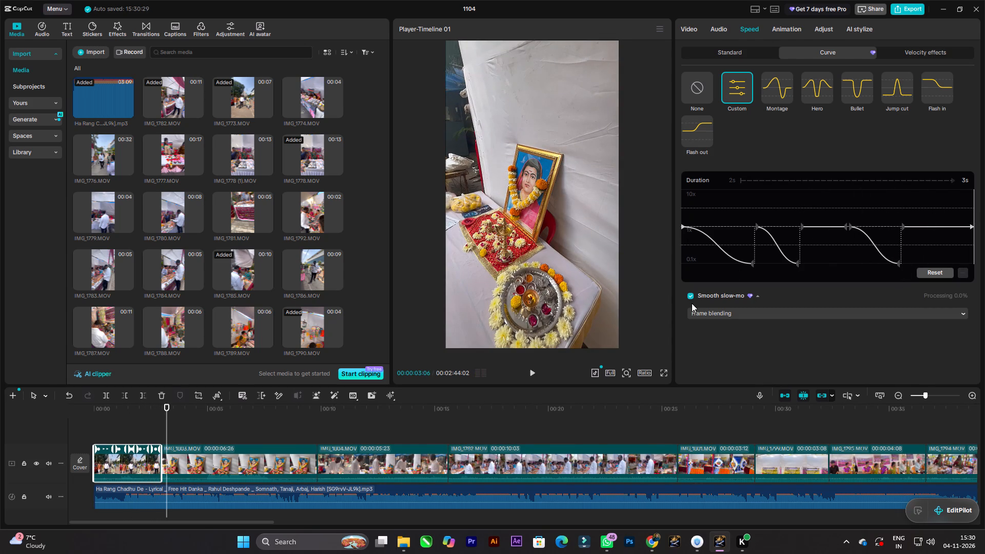
{"action": "left_click", "coordinate": [696, 313]}
{"action": "left_click", "coordinate": [723, 358]}
Play through the second clip, the garlanded portrait, and trim away its opening up to about 00:00:03:24.
{"action": "key", "text": "space"}
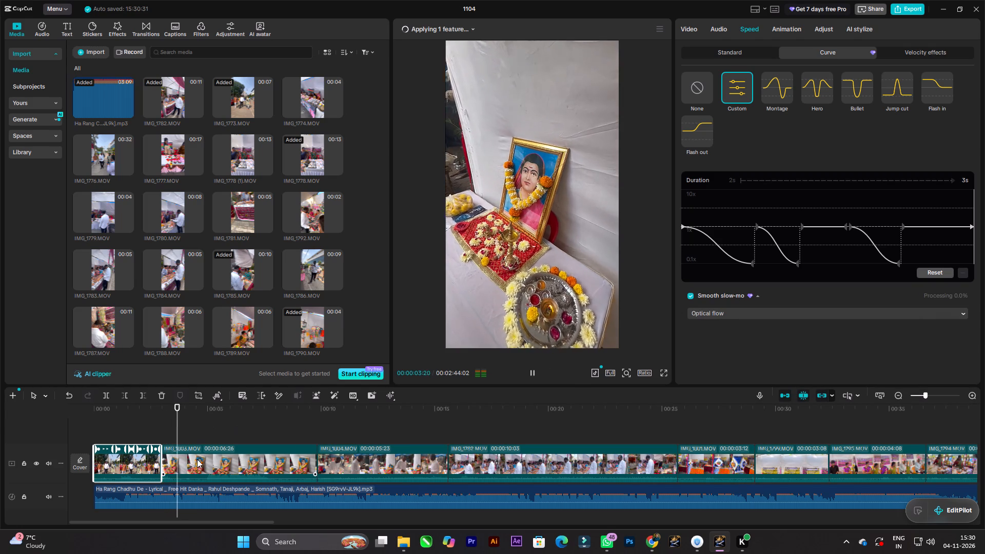
{"action": "key", "text": "space"}
{"action": "key", "text": "space"}
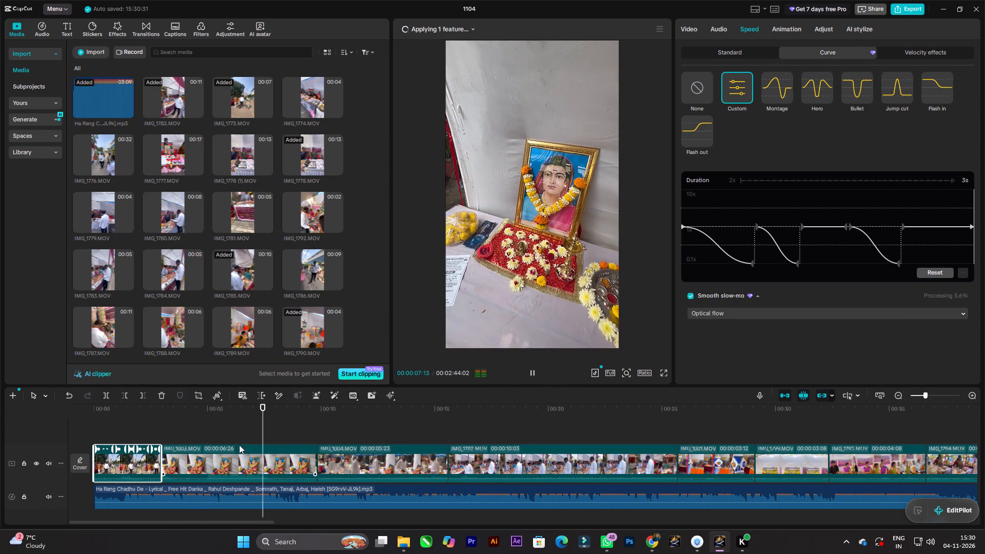
{"action": "key", "text": "space"}
{"action": "left_click_drag", "start_coordinate": [282, 420], "coordinate": [163, 420]}
{"action": "key", "text": "space"}
{"action": "key", "text": "space"}
{"action": "left_click", "coordinate": [198, 460]}
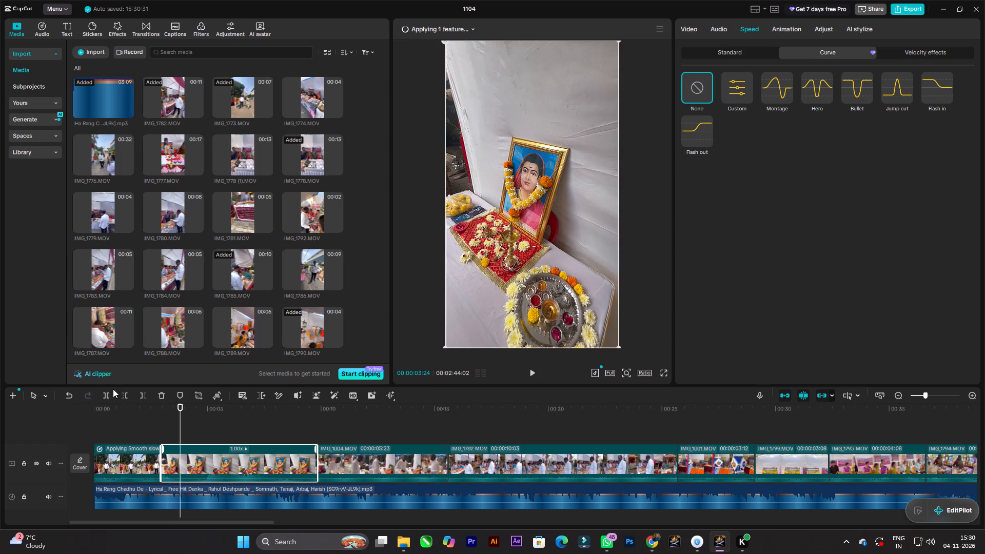
{"action": "left_click", "coordinate": [123, 393]}
Play the portrait clip against the music and trim away everything after 00:00:04:11.
{"action": "key", "text": "space"}
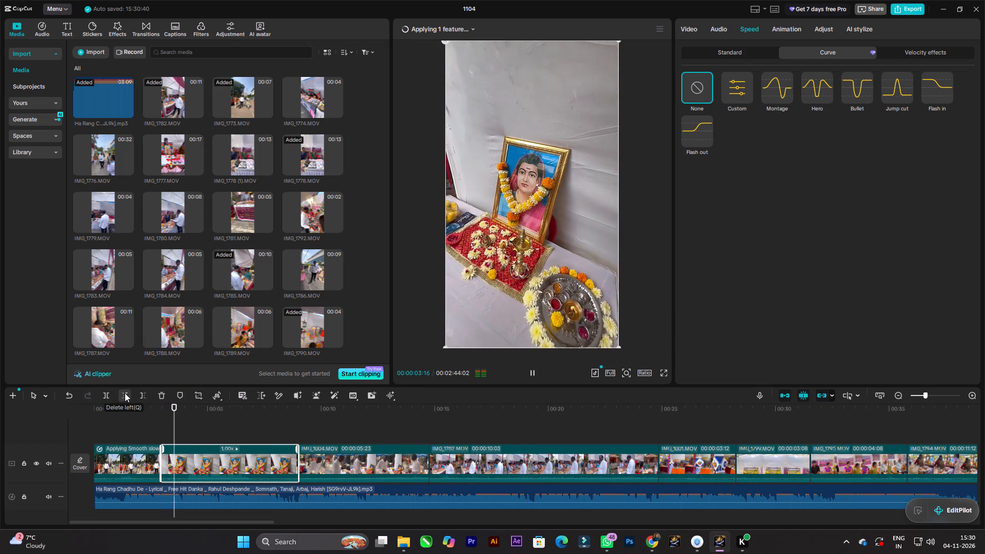
{"action": "key", "text": "space"}
{"action": "key", "text": "space"}
{"action": "key", "text": "space"}
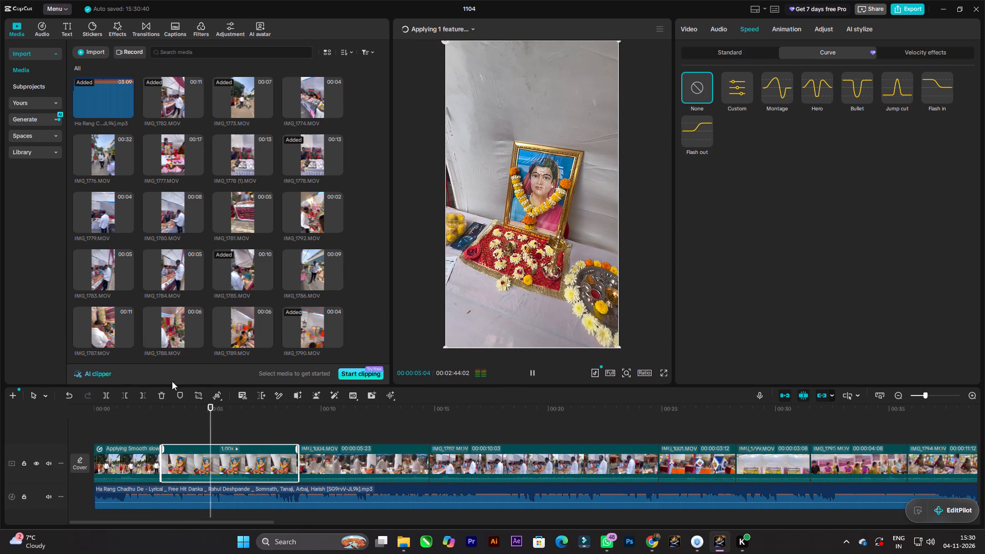
{"action": "left_click_drag", "start_coordinate": [212, 416], "coordinate": [162, 413]}
{"action": "key", "text": "space"}
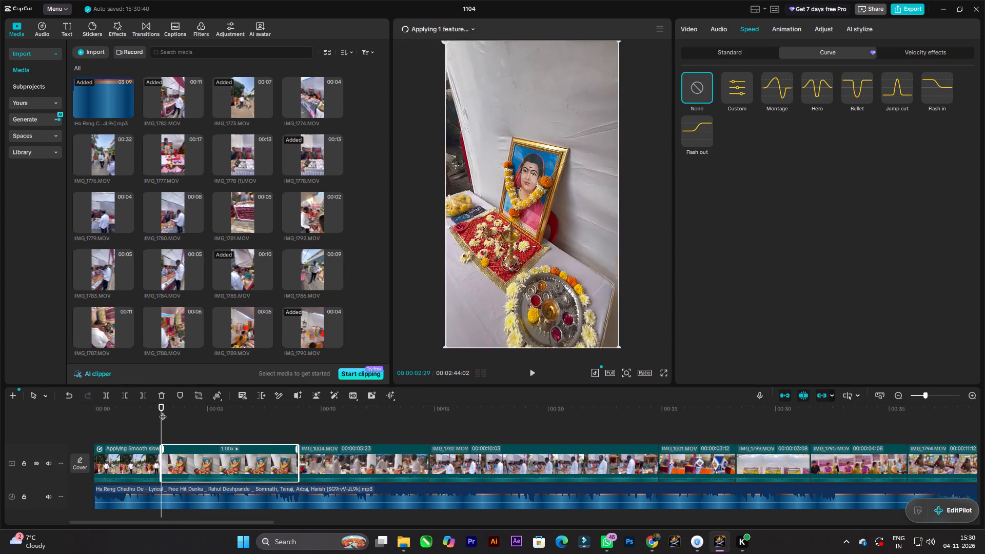
{"action": "key", "text": "space"}
{"action": "key", "text": "space"}
{"action": "key", "text": "space"}
{"action": "key", "text": "space"}
{"action": "key", "text": "space"}
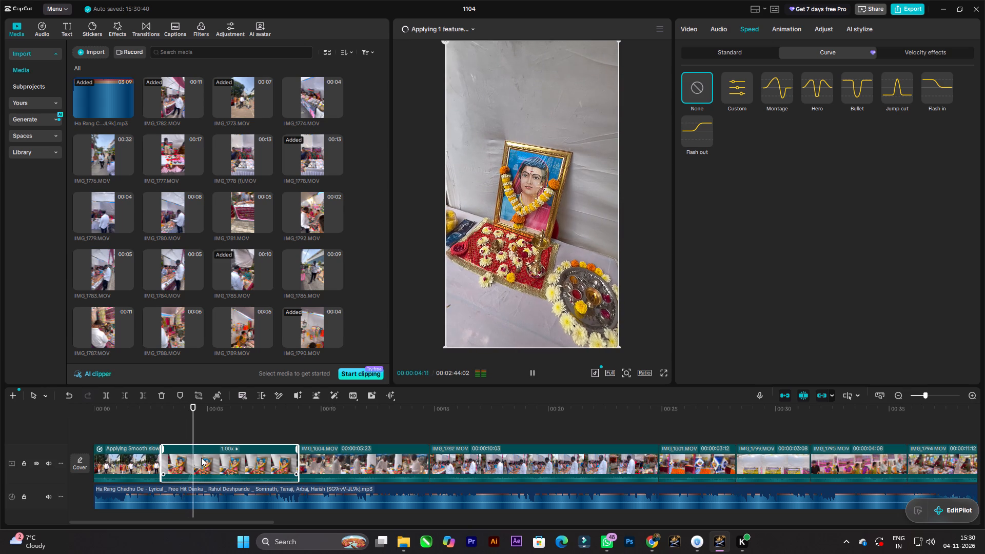
{"action": "left_click_drag", "start_coordinate": [197, 425], "coordinate": [187, 423]}
{"action": "key", "text": "space"}
{"action": "key", "text": "space"}
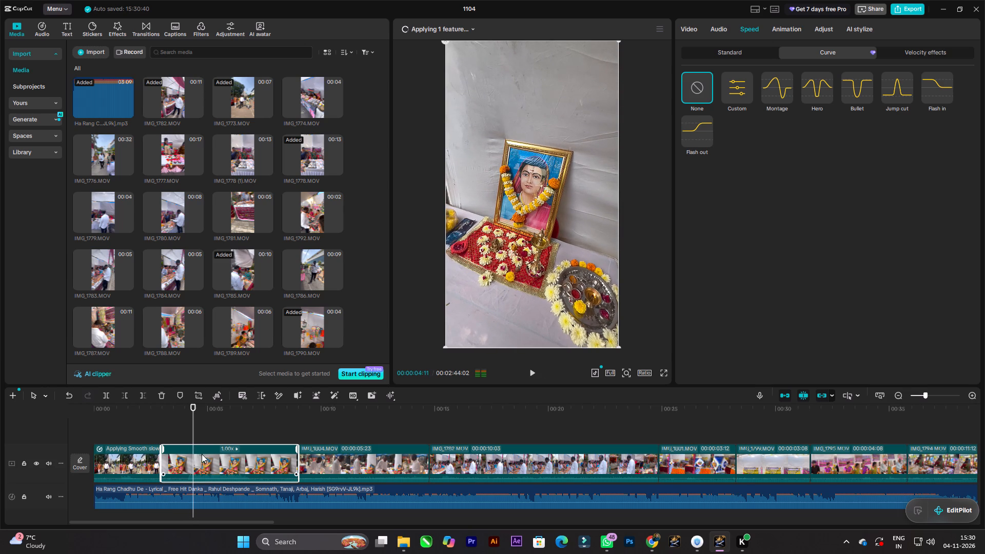
{"action": "left_click", "coordinate": [202, 454]}
{"action": "left_click", "coordinate": [142, 392]}
Apply a Custom speed curve to the trimmed portrait clip, with the playhead back at the clip's start.
{"action": "left_click_drag", "start_coordinate": [194, 423], "coordinate": [170, 418]}
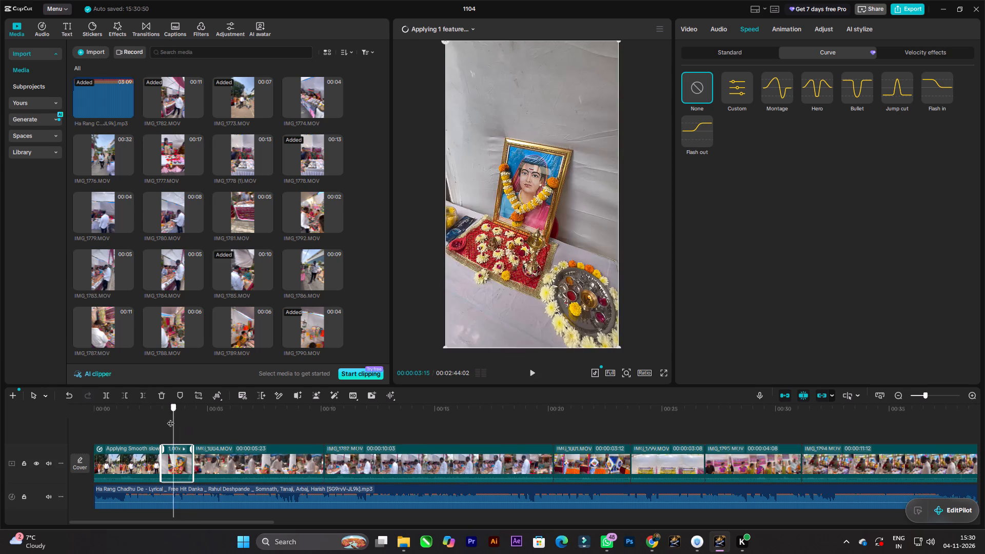
{"action": "left_click_drag", "start_coordinate": [170, 418], "coordinate": [160, 417]}
{"action": "left_click", "coordinate": [173, 464]}
{"action": "left_click", "coordinate": [736, 98]}
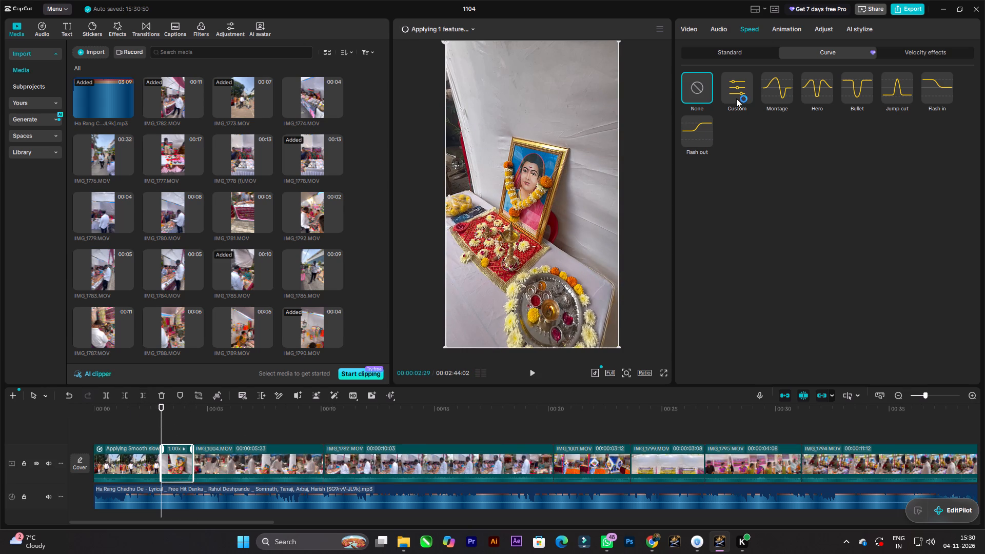
Move the curve's first inner point earlier, to about 00:00:03:07, and lower its incoming side to 0.1x.
{"action": "key", "text": "space"}
{"action": "key", "text": "space"}
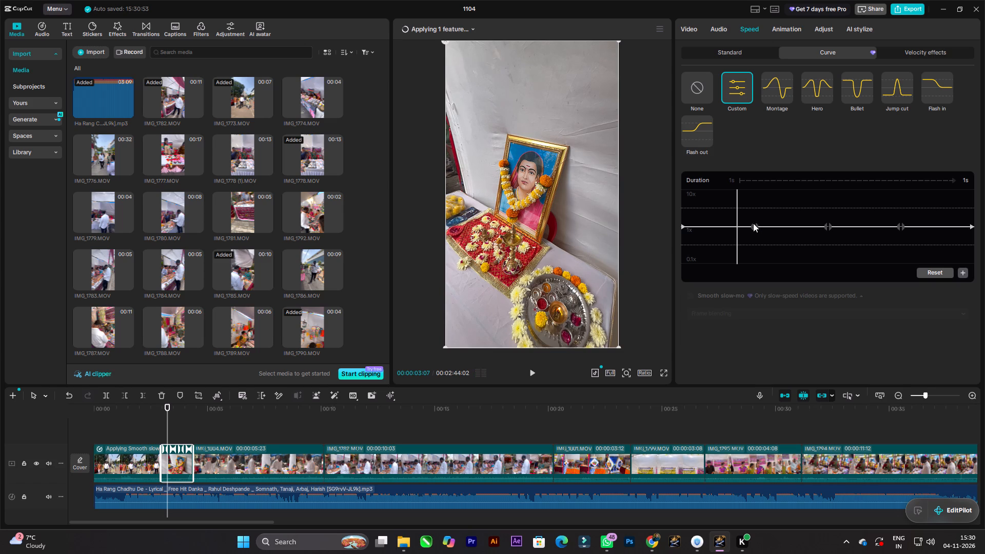
{"action": "left_click_drag", "start_coordinate": [753, 223], "coordinate": [740, 223]}
{"action": "left_click_drag", "start_coordinate": [739, 222], "coordinate": [735, 268]}
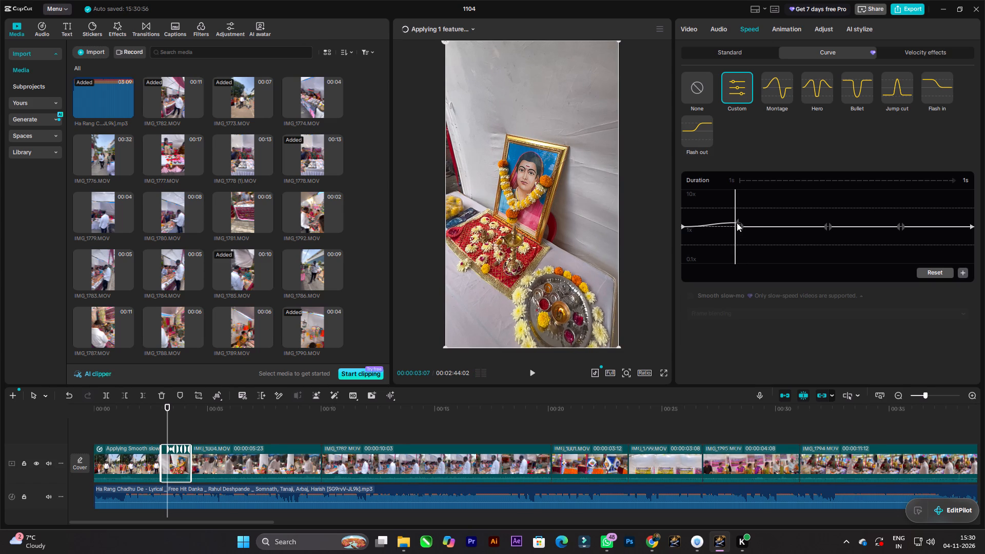
{"action": "left_click_drag", "start_coordinate": [737, 222], "coordinate": [737, 279]}
{"action": "left_click_drag", "start_coordinate": [734, 208], "coordinate": [655, 203]}
Play back the slowdown, move the curve's middle point slightly earlier, and lower its incoming side to 0.1x.
{"action": "key", "text": "space"}
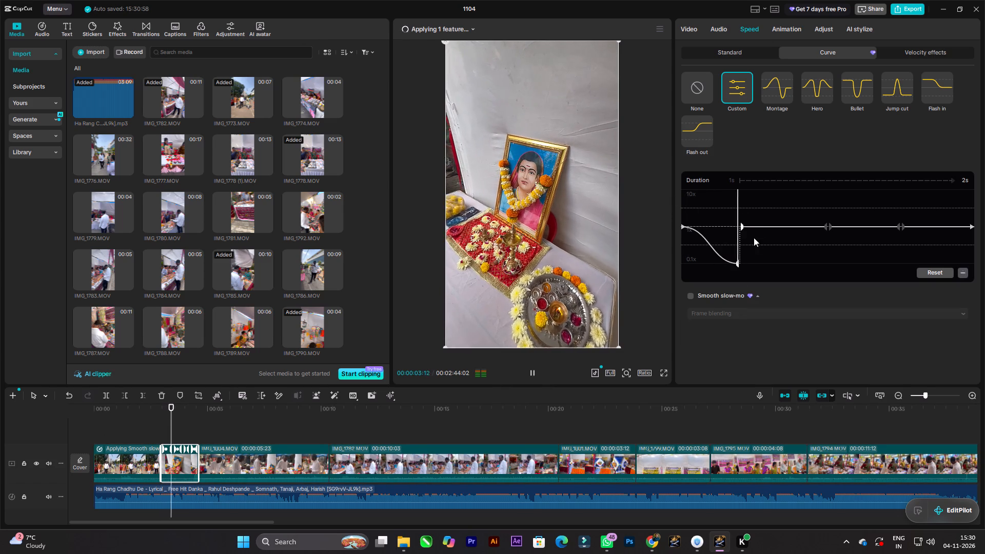
{"action": "key", "text": "space"}
{"action": "left_click_drag", "start_coordinate": [828, 225], "coordinate": [810, 225]}
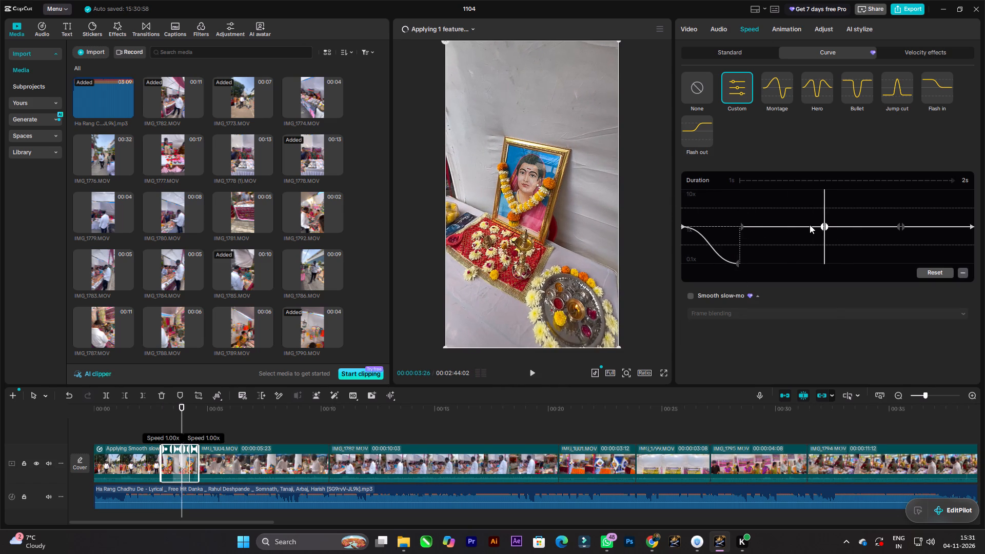
{"action": "left_click_drag", "start_coordinate": [810, 225], "coordinate": [807, 225]}
{"action": "left_click_drag", "start_coordinate": [805, 227], "coordinate": [809, 299]}
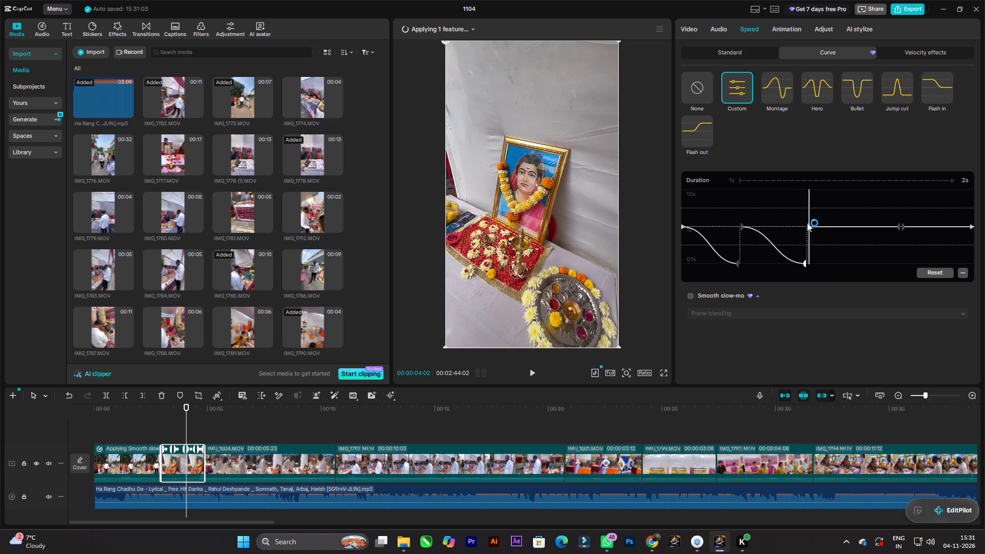
{"action": "left_click_drag", "start_coordinate": [808, 216], "coordinate": [505, 214]}
Move the last inner speed point slightly earlier, lower its incoming side to 0.1x, and play back the result.
{"action": "key", "text": "space"}
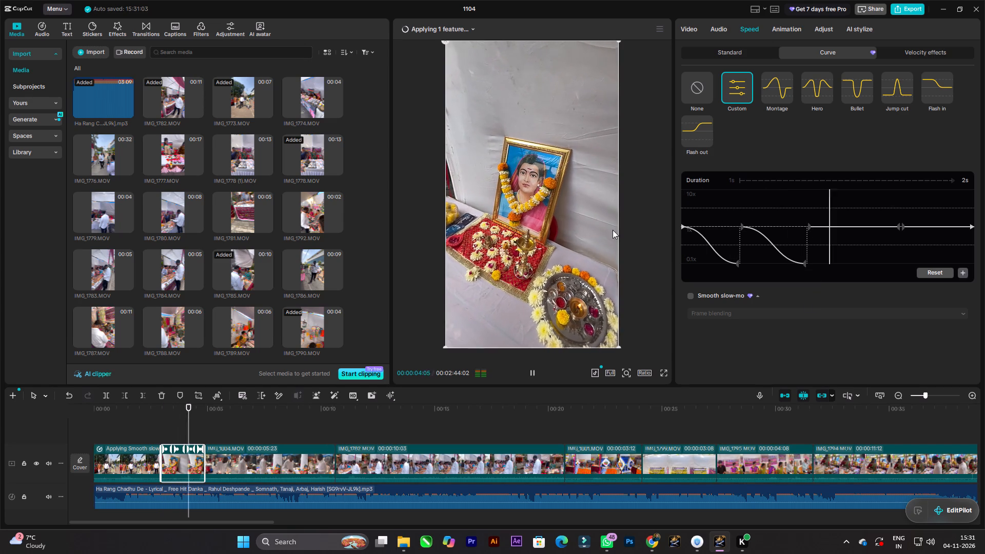
{"action": "key", "text": "space"}
{"action": "key", "text": "space"}
{"action": "key", "text": "space"}
{"action": "left_click_drag", "start_coordinate": [901, 228], "coordinate": [884, 229]}
{"action": "left_click_drag", "start_coordinate": [881, 224], "coordinate": [884, 286]}
{"action": "left_click_drag", "start_coordinate": [888, 215], "coordinate": [704, 205]}
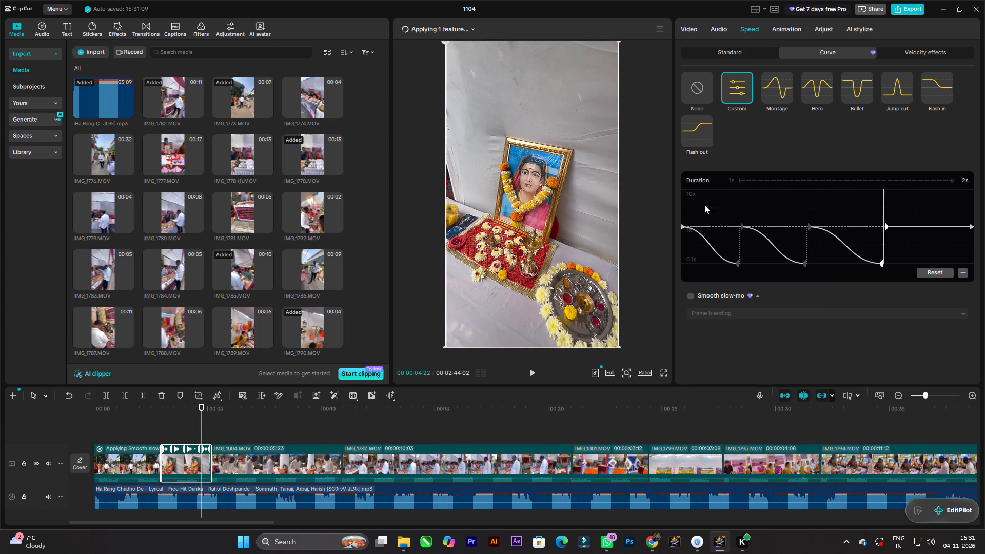
{"action": "left_click_drag", "start_coordinate": [704, 205], "coordinate": [688, 205]}
{"action": "key", "text": "space"}
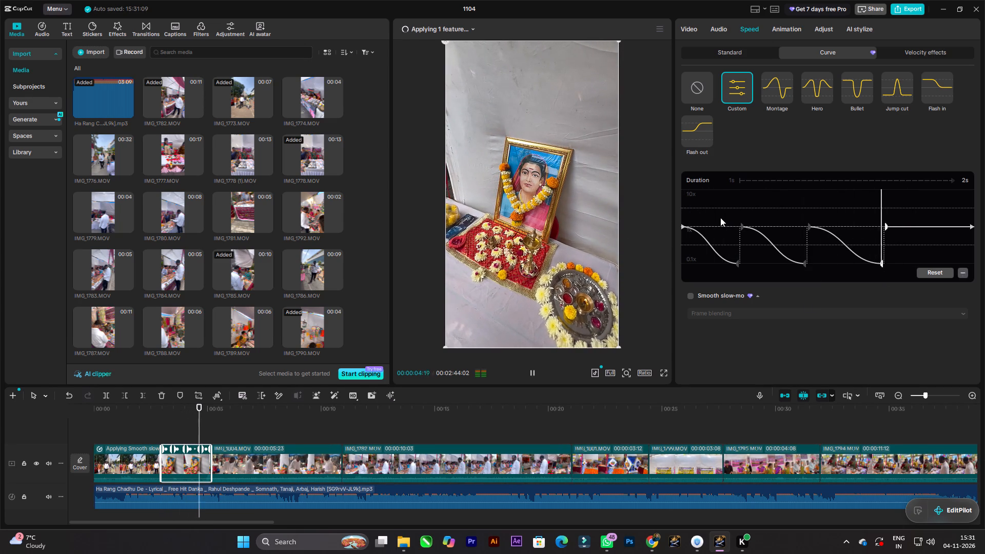
{"action": "key", "text": "space"}
{"action": "scroll", "coordinate": [854, 221], "scroll_direction": "down", "scroll_amount": 8}
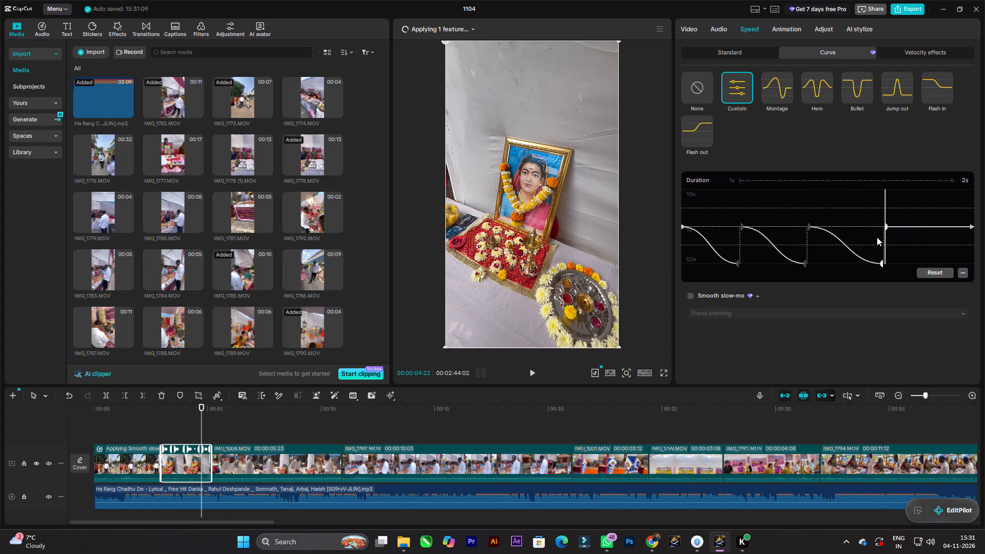
Lower the outgoing side of the curve's first inner point to 0.1x as well, lengthening the first slowdown.
{"action": "left_click_drag", "start_coordinate": [886, 213], "coordinate": [757, 212]}
{"action": "left_click_drag", "start_coordinate": [753, 216], "coordinate": [742, 219]}
{"action": "left_click_drag", "start_coordinate": [740, 227], "coordinate": [741, 261]}
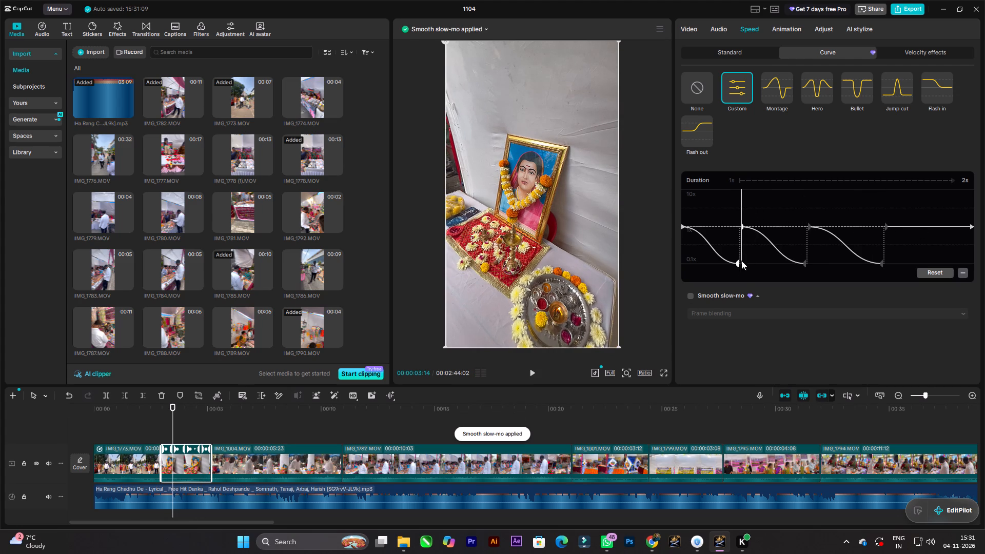
{"action": "left_click_drag", "start_coordinate": [741, 261], "coordinate": [739, 276]}
{"action": "left_click_drag", "start_coordinate": [744, 226], "coordinate": [743, 271]}
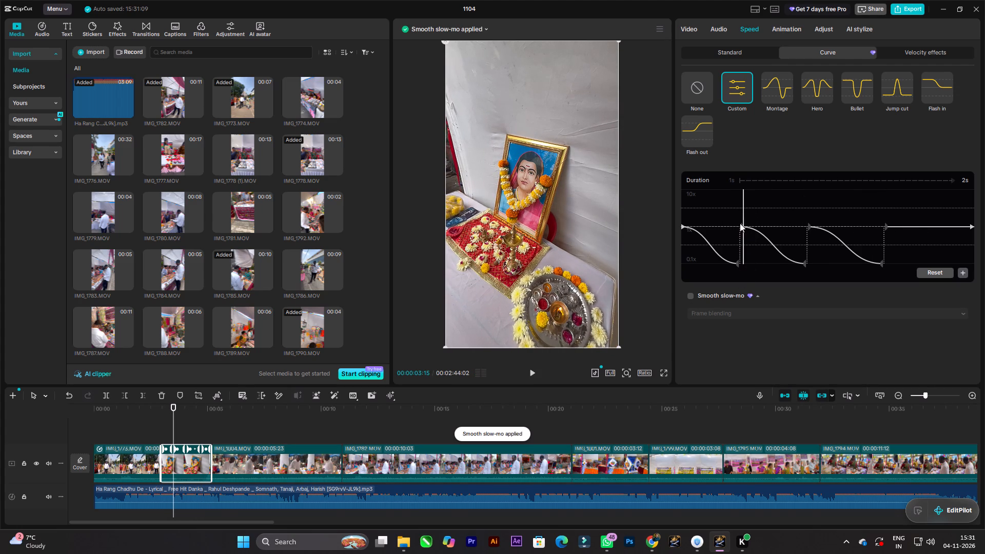
{"action": "left_click_drag", "start_coordinate": [740, 223], "coordinate": [743, 253]}
{"action": "left_click_drag", "start_coordinate": [744, 225], "coordinate": [737, 267]}
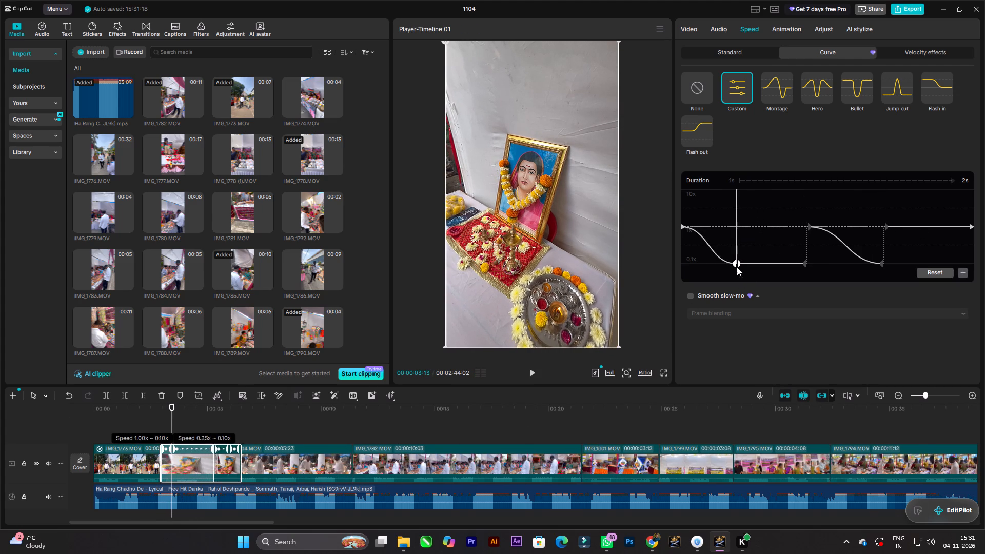
{"action": "left_click_drag", "start_coordinate": [737, 267], "coordinate": [736, 272]}
Add a speed point at 00:00:05:04, raising its outgoing side midway to 1x and its incoming side slightly above 0.1x.
{"action": "key", "text": "space"}
{"action": "key", "text": "space"}
{"action": "key", "text": "space"}
{"action": "key", "text": "space"}
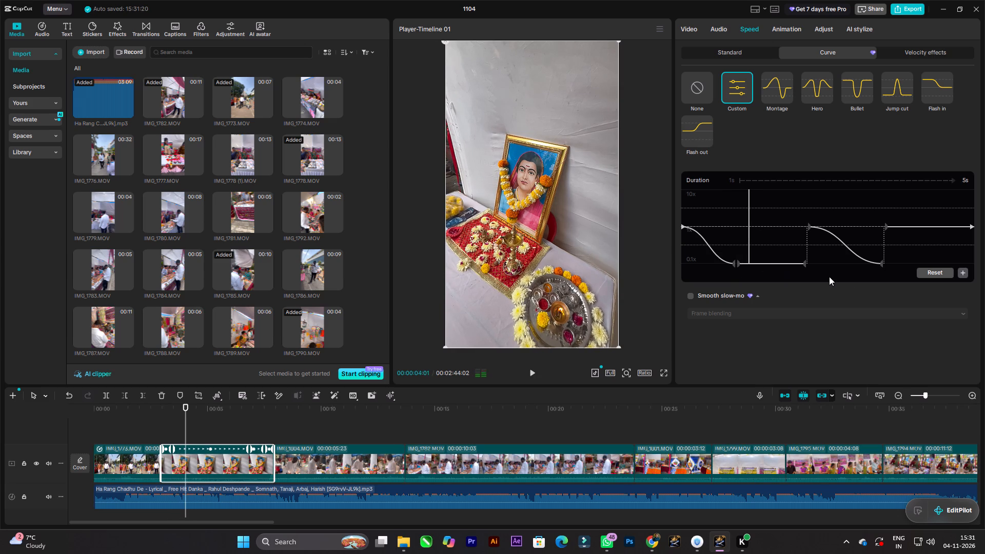
{"action": "key", "text": "space"}
{"action": "key", "text": "space"}
{"action": "key", "text": "space"}
{"action": "key", "text": "space"}
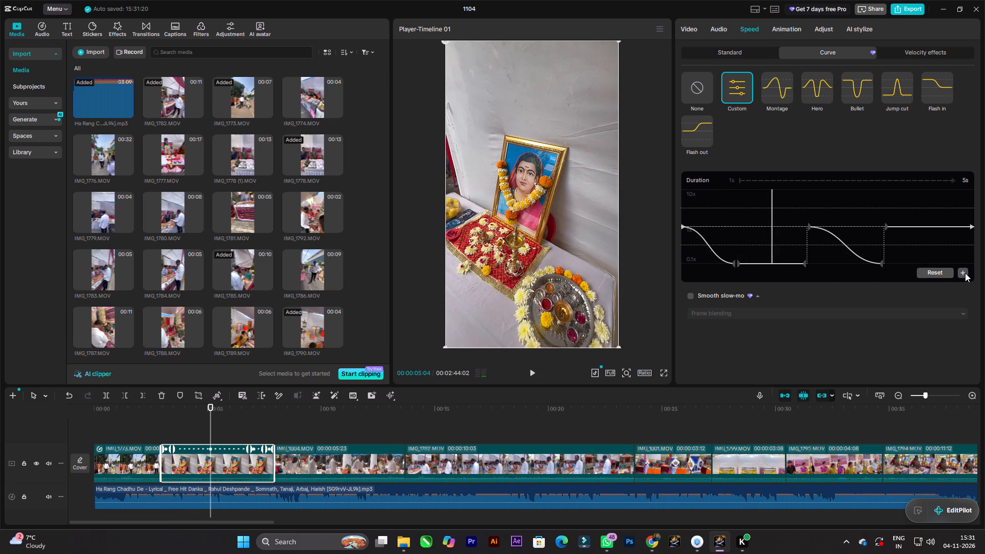
{"action": "left_click", "coordinate": [965, 273]}
{"action": "left_click_drag", "start_coordinate": [774, 262], "coordinate": [774, 246]}
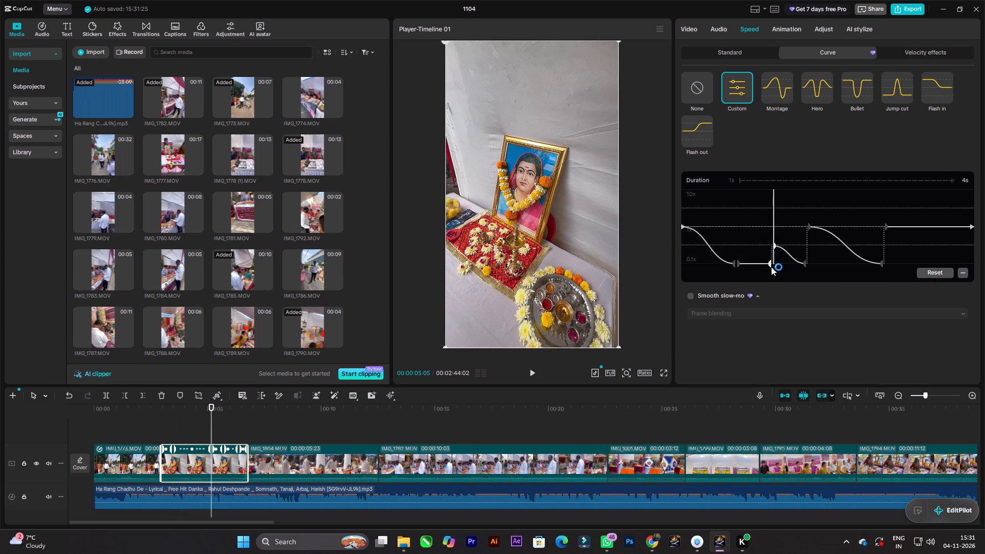
{"action": "left_click_drag", "start_coordinate": [770, 263], "coordinate": [768, 255]}
Play back the portrait clip, and enable Smooth slow-mo on it using the Optical flow method.
{"action": "left_click_drag", "start_coordinate": [771, 221], "coordinate": [551, 208]}
{"action": "key", "text": "space"}
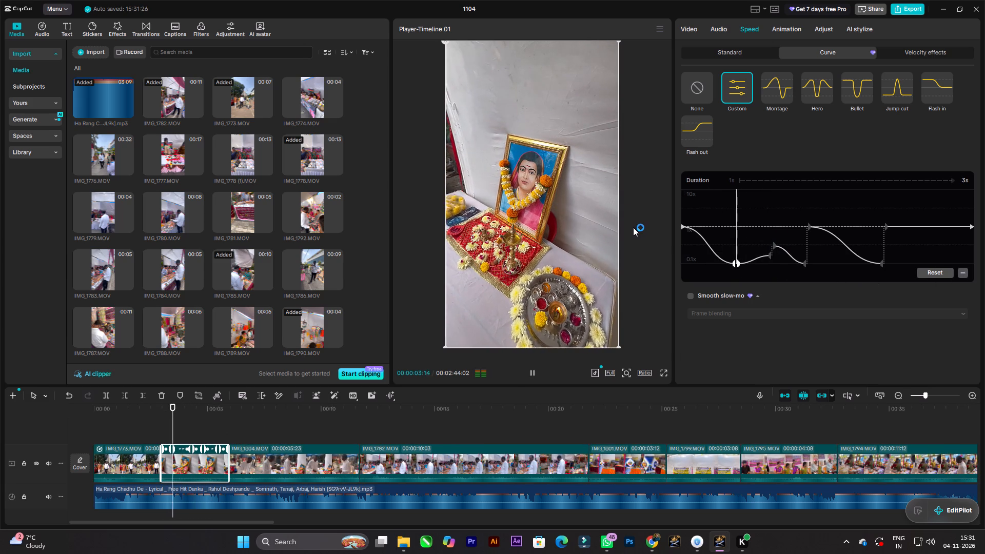
{"action": "scroll", "coordinate": [645, 231], "scroll_direction": "down", "scroll_amount": 4}
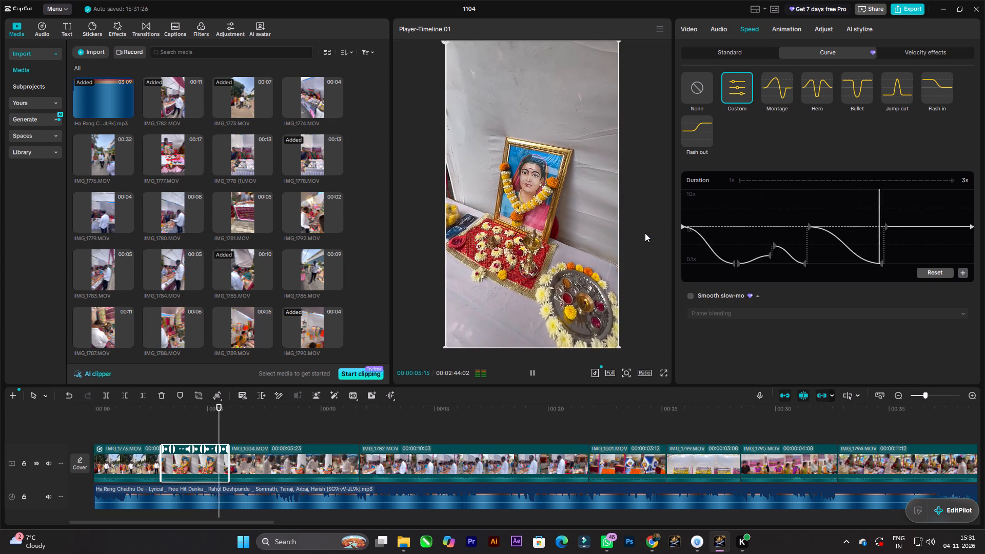
{"action": "key", "text": "space"}
{"action": "left_click", "coordinate": [692, 292]}
{"action": "left_click", "coordinate": [693, 296]}
{"action": "left_click", "coordinate": [709, 313]}
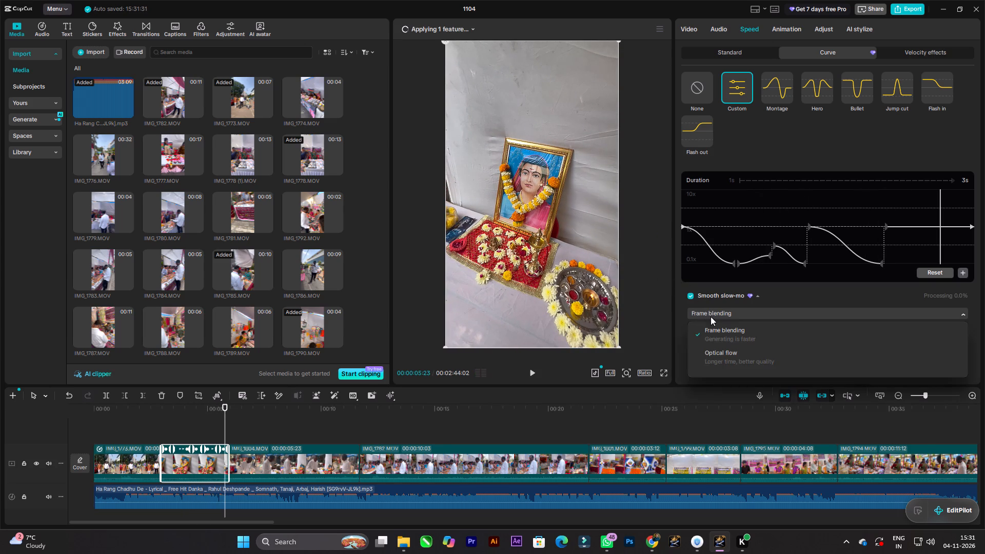
{"action": "left_click", "coordinate": [734, 358]}
Play through the third clip, the man at the offering table, to examine its footage against the music.
{"action": "key", "text": "space"}
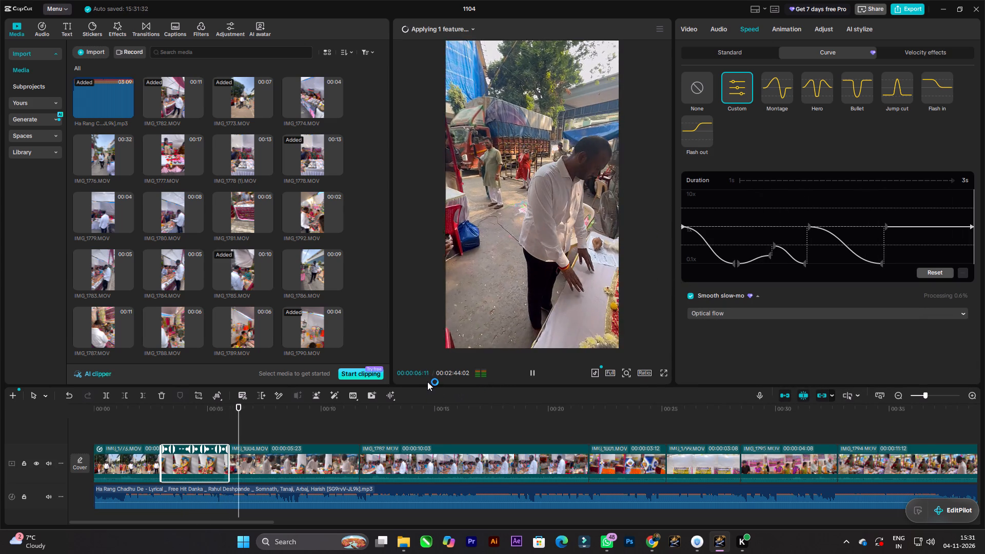
{"action": "key", "text": "space"}
{"action": "key", "text": "space"}
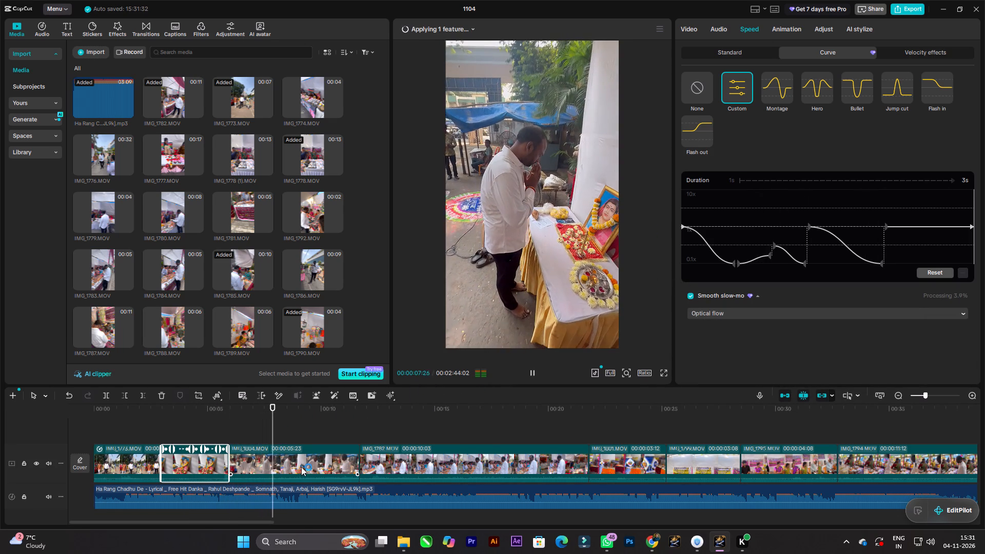
{"action": "key", "text": "space"}
{"action": "key", "text": "space"}
{"action": "key", "text": "space"}
{"action": "key", "text": "space"}
{"action": "key", "text": "space"}
{"action": "key", "text": "space"}
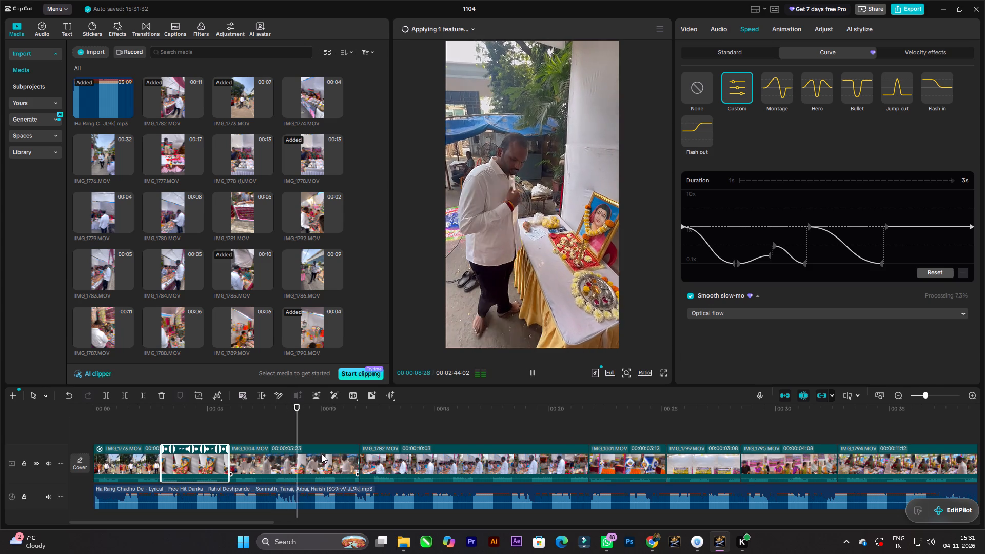
{"action": "key", "text": "space"}
{"action": "key", "text": "space"}
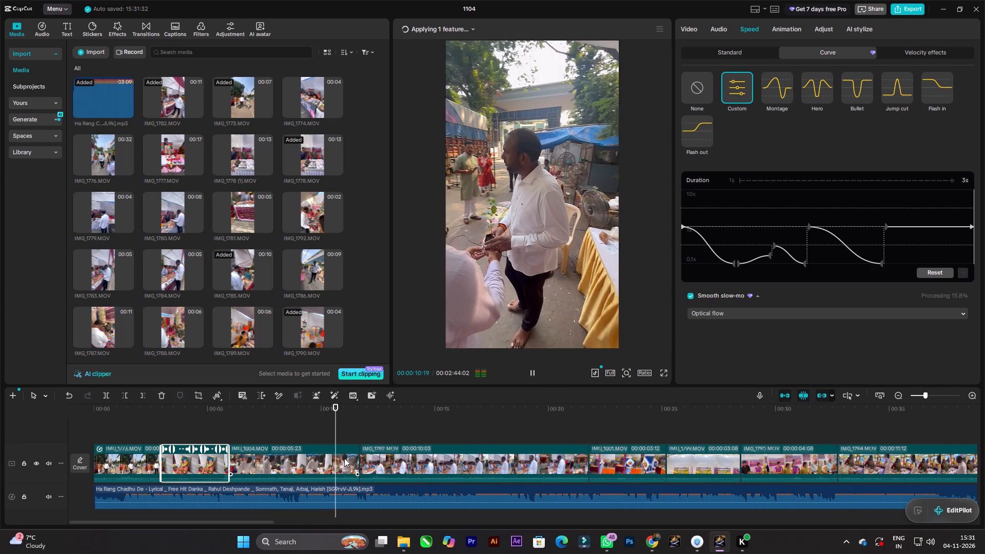
{"action": "key", "text": "space"}
{"action": "key", "text": "space"}
{"action": "key", "text": "space"}
Trim off the end of the third clip, the man at the offering table, at 00:00:09:10.
{"action": "left_click_drag", "start_coordinate": [351, 428], "coordinate": [305, 421]}
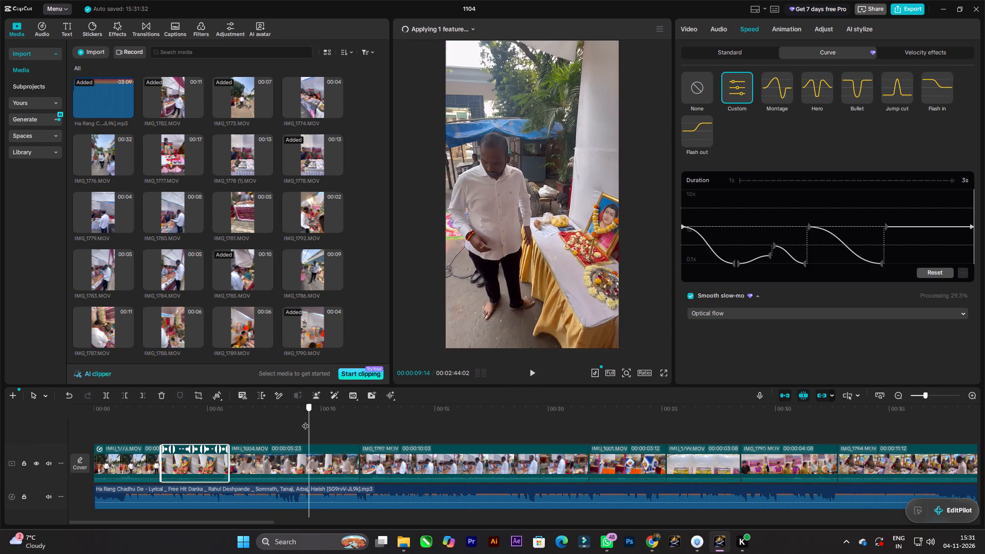
{"action": "left_click_drag", "start_coordinate": [305, 421], "coordinate": [303, 421]}
{"action": "key", "text": "space"}
{"action": "key", "text": "space"}
{"action": "left_click_drag", "start_coordinate": [313, 424], "coordinate": [281, 419]}
{"action": "key", "text": "space"}
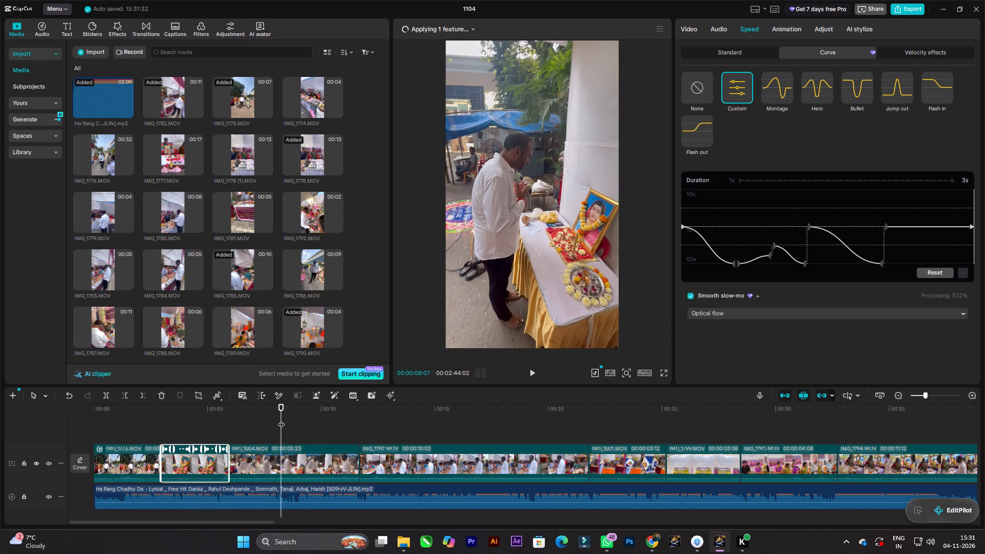
{"action": "key", "text": "space"}
{"action": "key", "text": "space"}
{"action": "key", "text": "space"}
{"action": "key", "text": "space"}
{"action": "key", "text": "space"}
{"action": "left_click", "coordinate": [321, 464]}
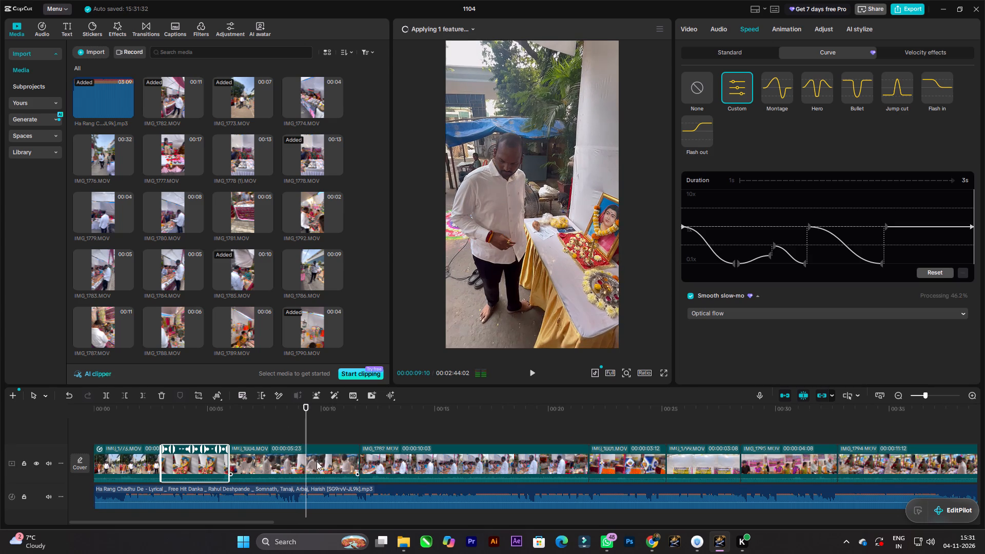
{"action": "left_click", "coordinate": [142, 391]}
Trim off the start of the offering-table clip at 00:00:07:08.
{"action": "left_click_drag", "start_coordinate": [307, 418], "coordinate": [275, 413]}
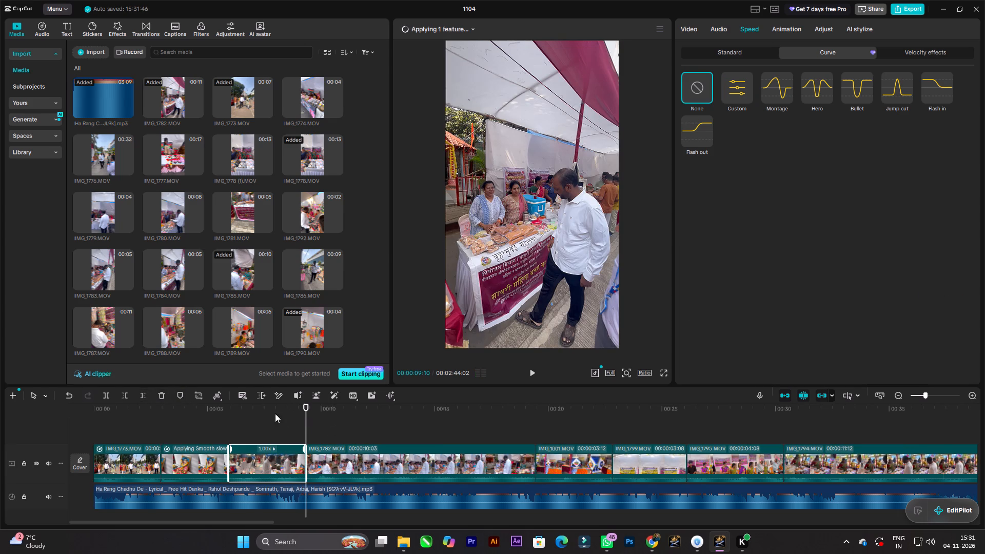
{"action": "left_click_drag", "start_coordinate": [275, 413], "coordinate": [225, 411]}
{"action": "scroll", "coordinate": [235, 420], "scroll_direction": "up", "scroll_amount": 8, "text": "ctrl"}
{"action": "key", "text": "space"}
{"action": "key", "text": "space"}
{"action": "key", "text": "space"}
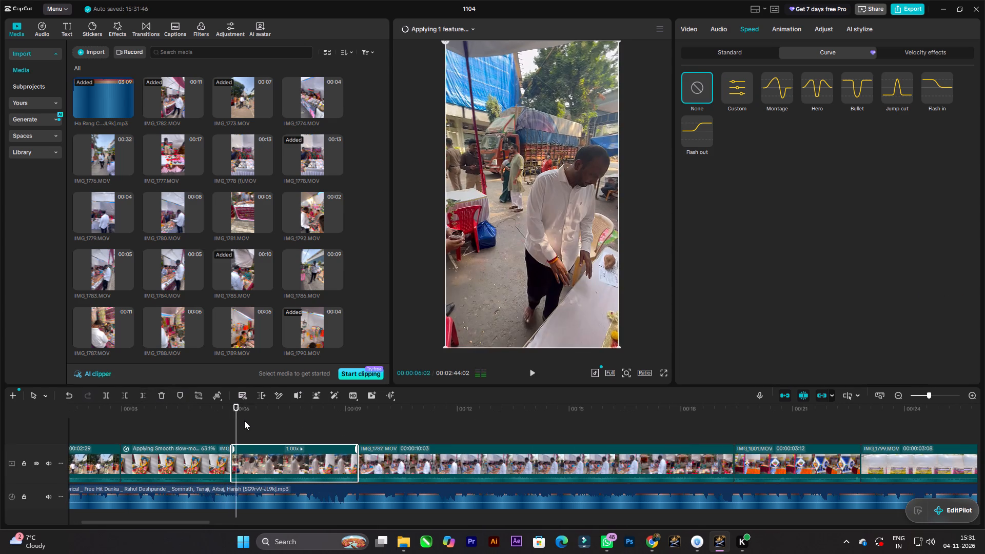
{"action": "key", "text": "space"}
{"action": "key", "text": "space"}
{"action": "key", "text": "space"}
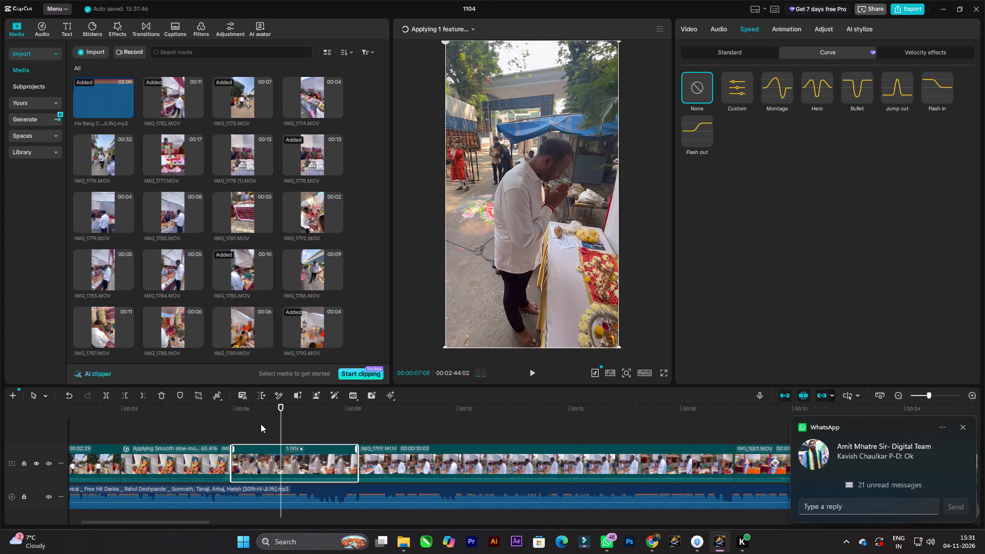
{"action": "left_click", "coordinate": [295, 461]}
{"action": "left_click", "coordinate": [129, 394]}
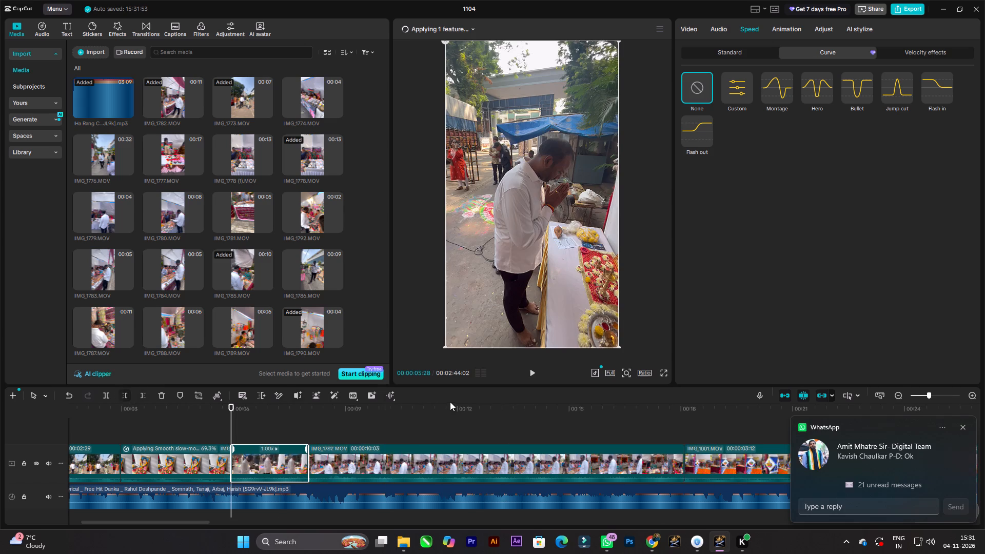
Apply a Custom speed curve to the offering-table clip and add a point at 00:00:06:23, lowering its incoming side to 0.1x.
{"action": "key", "text": "space"}
{"action": "key", "text": "space"}
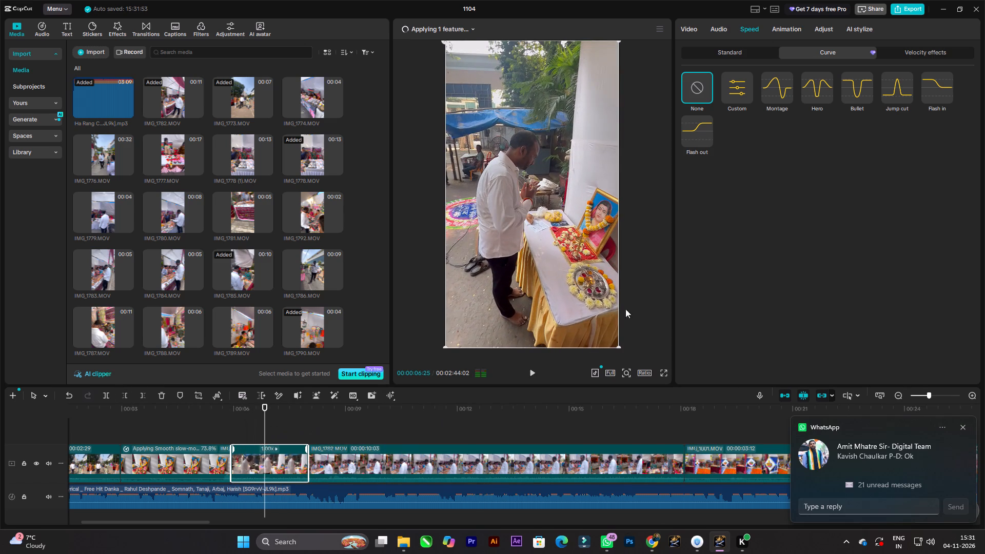
{"action": "left_click", "coordinate": [744, 85]}
{"action": "left_click_drag", "start_coordinate": [805, 197], "coordinate": [526, 195]}
{"action": "key", "text": "space"}
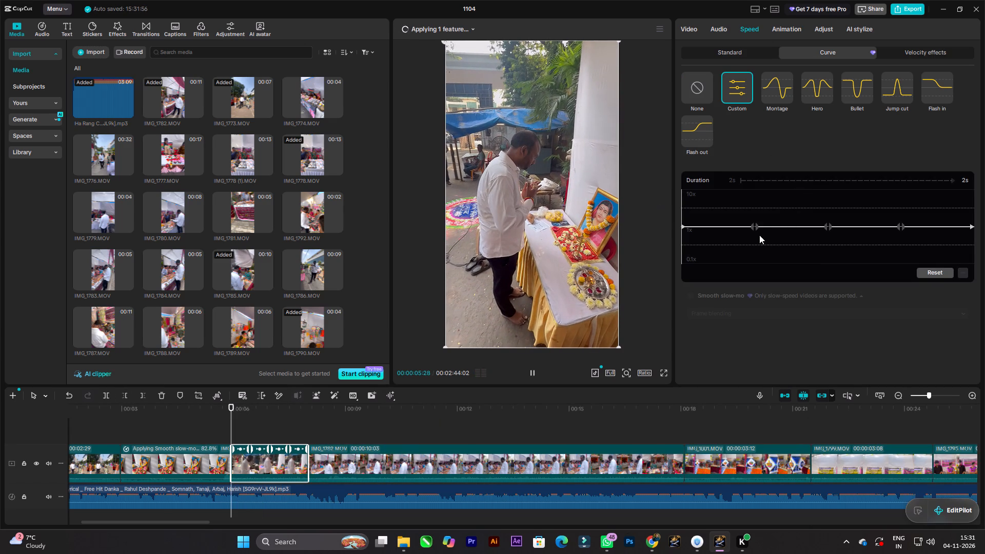
{"action": "key", "text": "space"}
{"action": "key", "text": "space"}
{"action": "key", "text": "space"}
{"action": "key", "text": "space"}
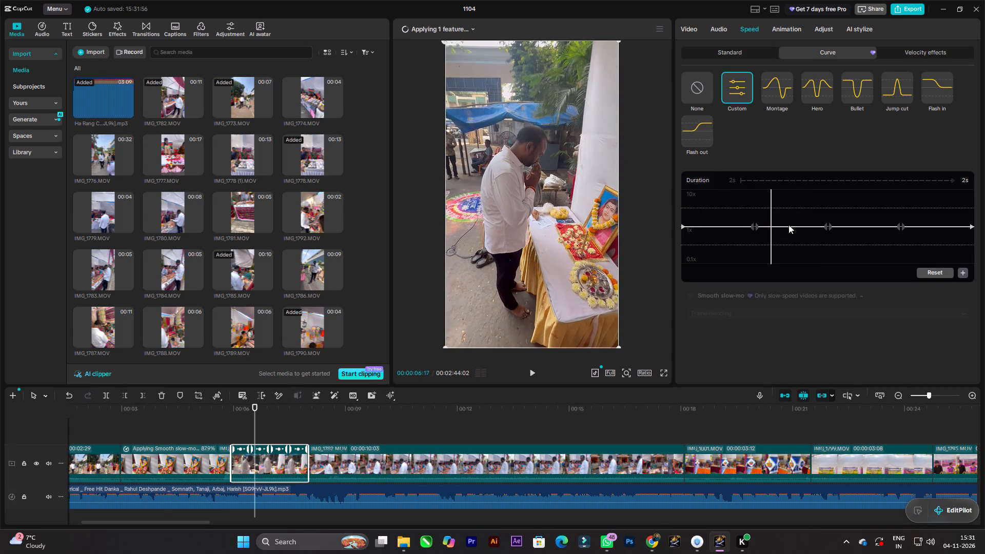
{"action": "key", "text": "space"}
{"action": "left_click", "coordinate": [964, 269]}
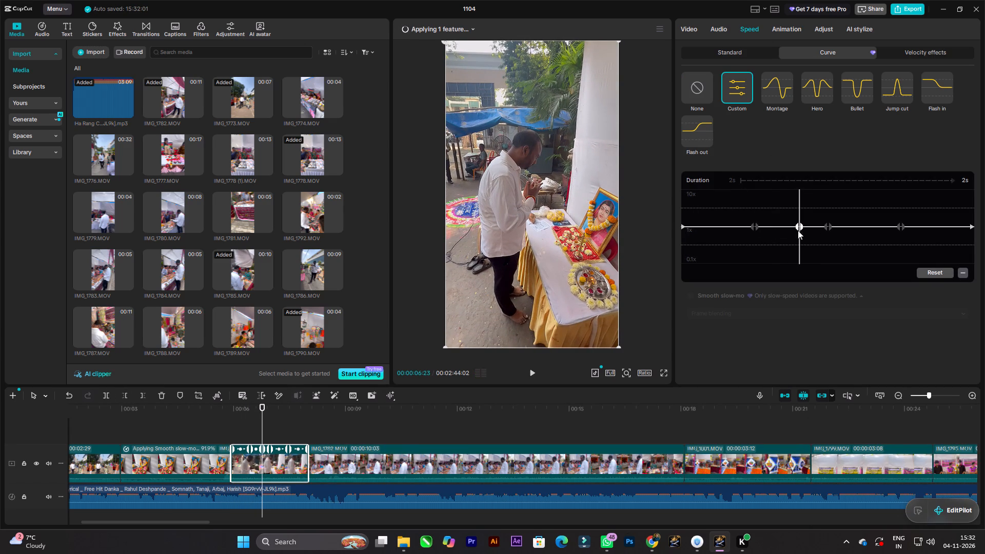
{"action": "left_click_drag", "start_coordinate": [796, 227], "coordinate": [797, 280]}
Shift the curve's last inner point earlier, to about 00:00:07:26, and lower its incoming side to 0.1x.
{"action": "left_click_drag", "start_coordinate": [800, 210], "coordinate": [725, 208]}
{"action": "key", "text": "space"}
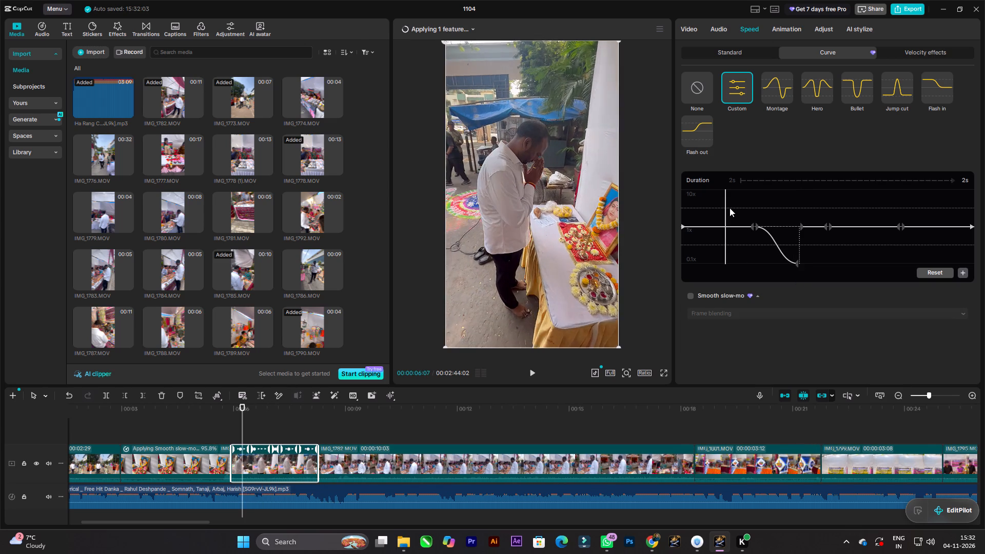
{"action": "key", "text": "space"}
{"action": "key", "text": "space"}
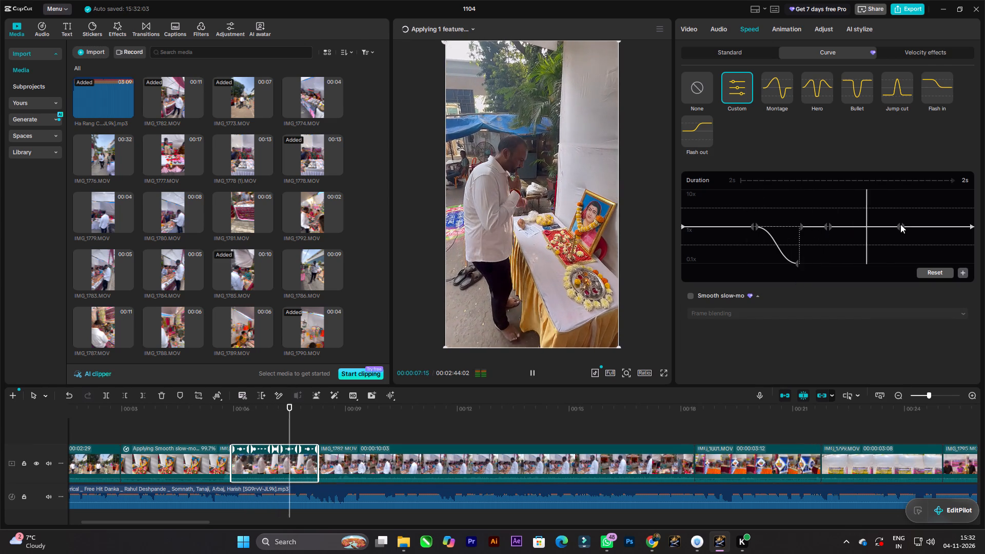
{"action": "key", "text": "space"}
{"action": "left_click_drag", "start_coordinate": [900, 224], "coordinate": [891, 224]}
{"action": "left_click_drag", "start_coordinate": [889, 223], "coordinate": [880, 286]}
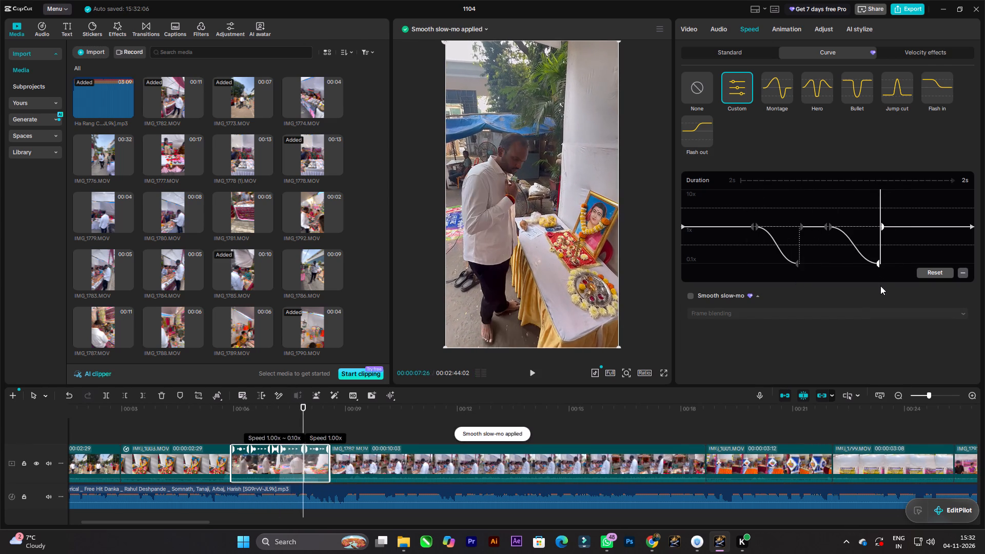
{"action": "left_click_drag", "start_coordinate": [880, 286], "coordinate": [880, 286]}
Play back the offering-table clip, and enable Smooth slow-mo on it using the Optical flow method.
{"action": "left_click_drag", "start_coordinate": [883, 206], "coordinate": [681, 194]}
{"action": "key", "text": "space"}
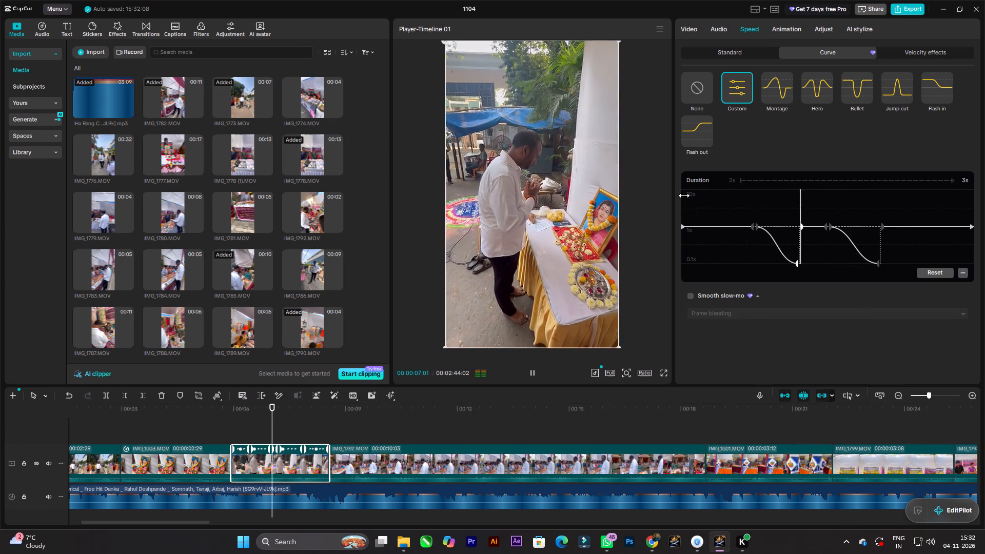
{"action": "key", "text": "space"}
{"action": "scroll", "coordinate": [634, 283], "scroll_direction": "down", "scroll_amount": 6}
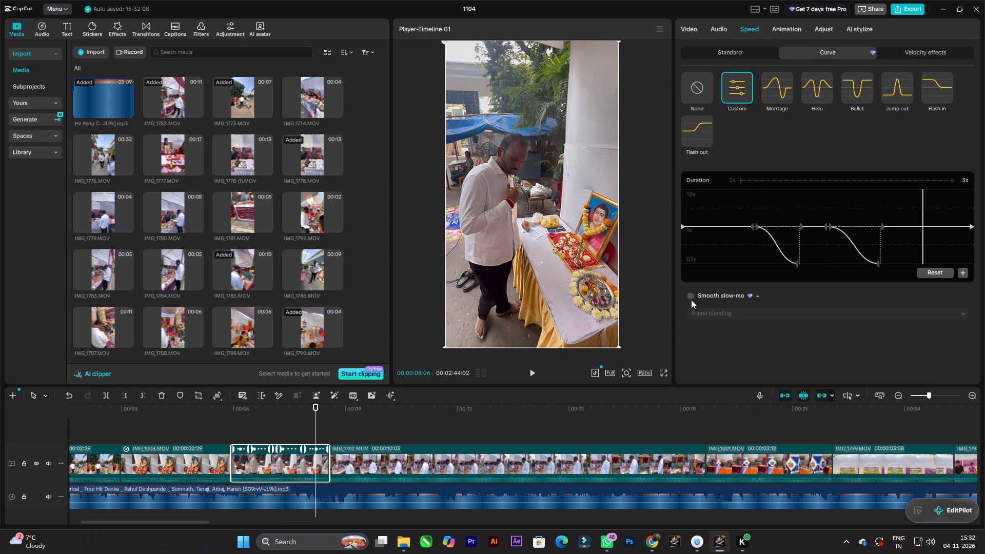
{"action": "left_click", "coordinate": [687, 296]}
{"action": "left_click", "coordinate": [770, 316]}
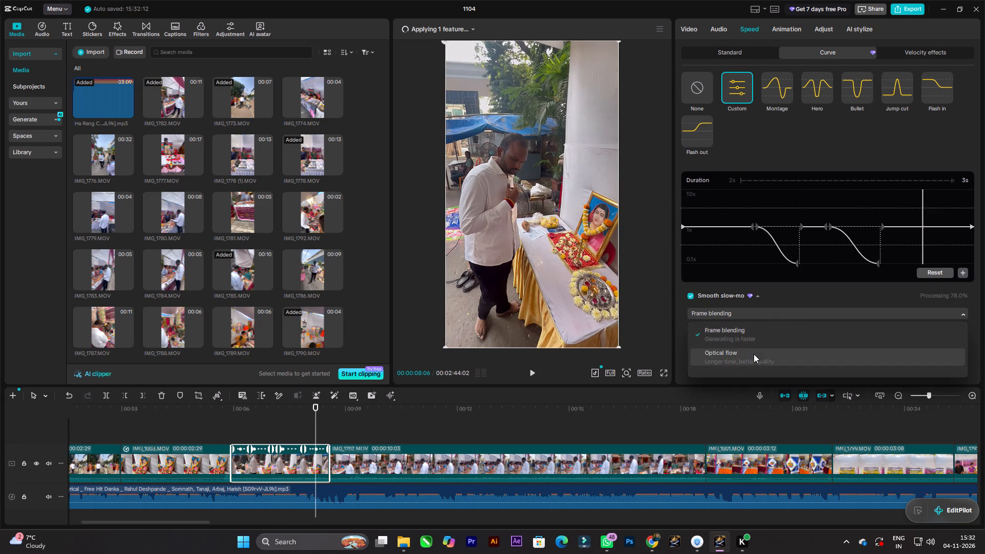
{"action": "left_click", "coordinate": [753, 356]}
Play through the following clips, and move the hanging lantern clip to fourth place, directly after the offering-table clip.
{"action": "key", "text": "space"}
{"action": "key", "text": "space"}
{"action": "key", "text": "space"}
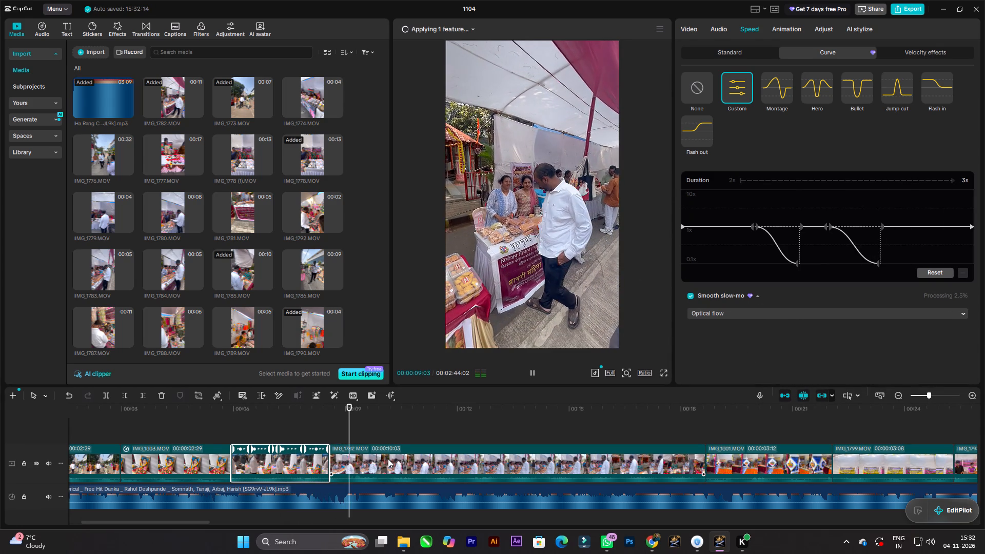
{"action": "scroll", "coordinate": [385, 458], "scroll_direction": "down", "scroll_amount": 7, "text": "ctrl"}
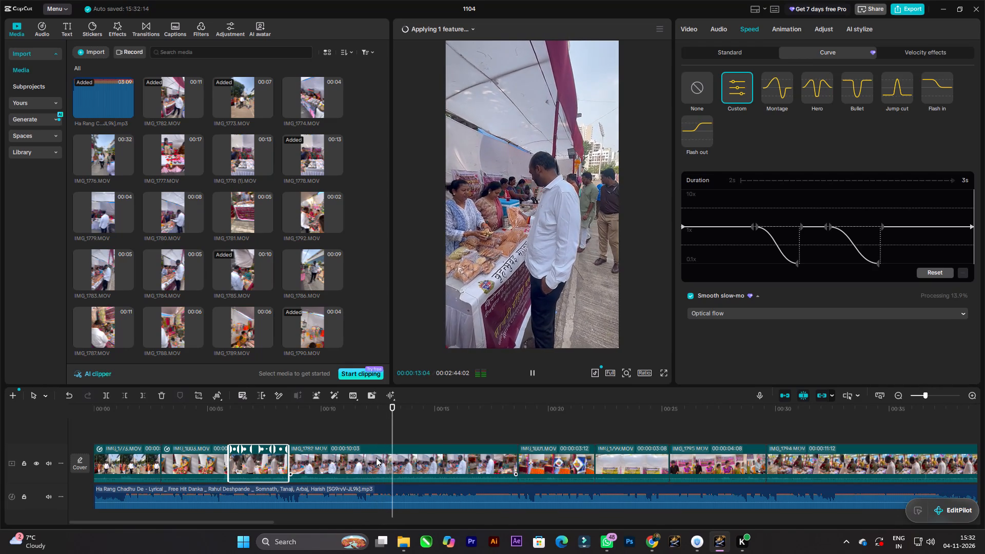
{"action": "scroll", "coordinate": [376, 457], "scroll_direction": "down", "scroll_amount": 7, "text": "ctrl"}
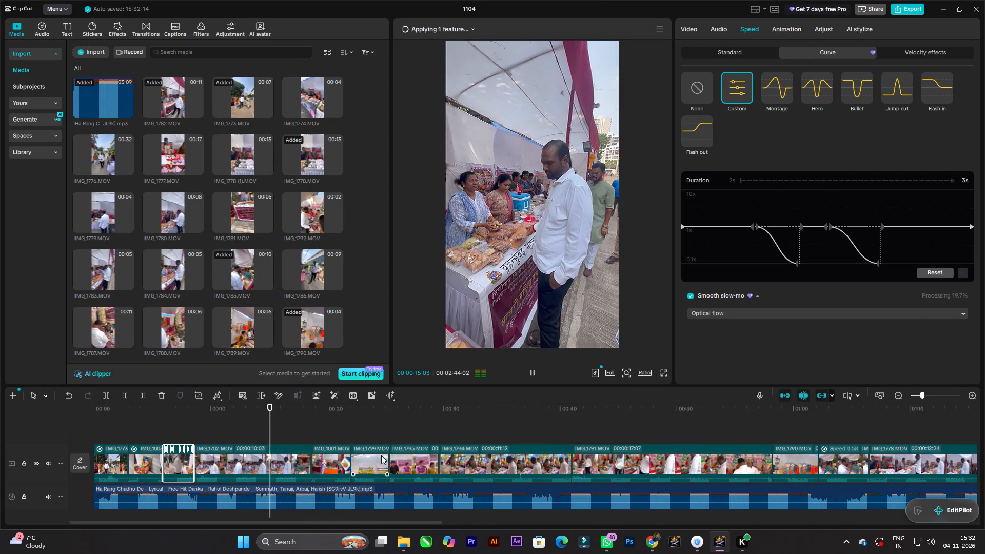
{"action": "scroll", "coordinate": [381, 455], "scroll_direction": "down", "scroll_amount": 4, "text": "ctrl"}
{"action": "scroll", "coordinate": [383, 454], "scroll_direction": "up", "scroll_amount": 2, "text": "ctrl"}
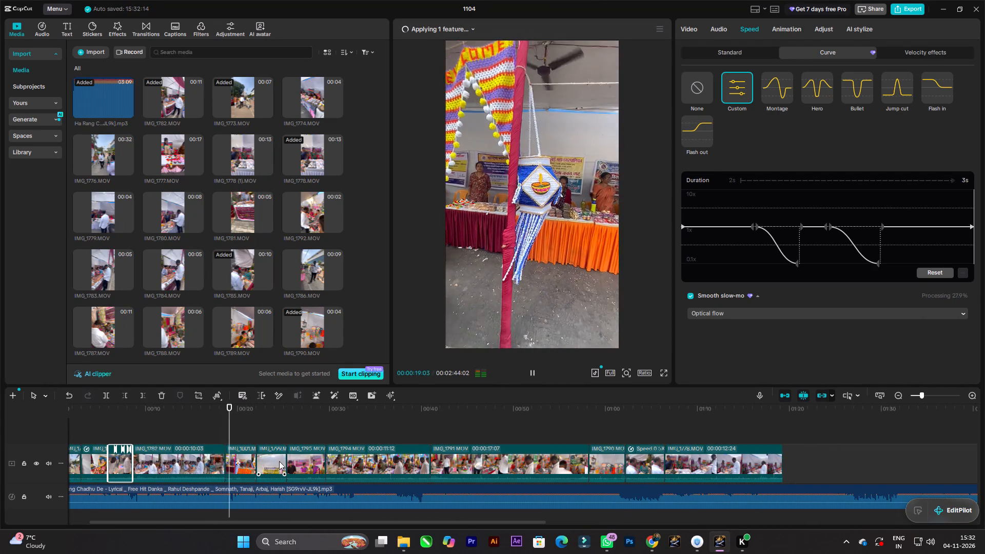
{"action": "key", "text": "space"}
{"action": "left_click_drag", "start_coordinate": [245, 458], "coordinate": [157, 453]}
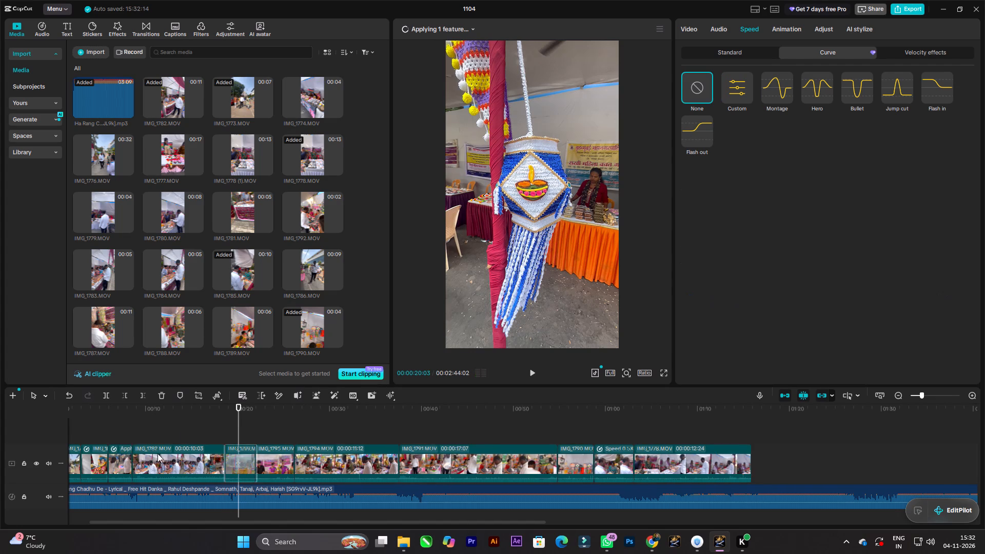
{"action": "left_click_drag", "start_coordinate": [157, 453], "coordinate": [145, 458]}
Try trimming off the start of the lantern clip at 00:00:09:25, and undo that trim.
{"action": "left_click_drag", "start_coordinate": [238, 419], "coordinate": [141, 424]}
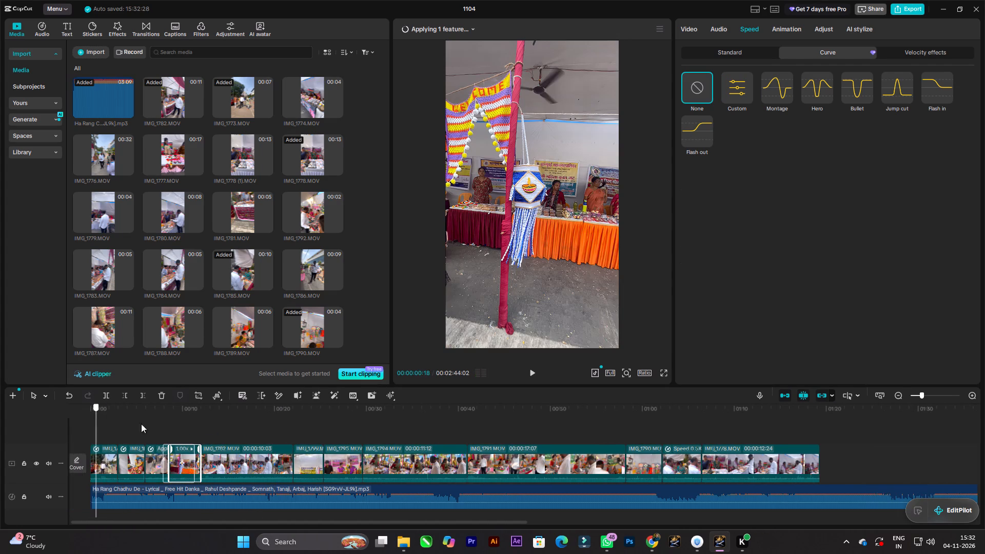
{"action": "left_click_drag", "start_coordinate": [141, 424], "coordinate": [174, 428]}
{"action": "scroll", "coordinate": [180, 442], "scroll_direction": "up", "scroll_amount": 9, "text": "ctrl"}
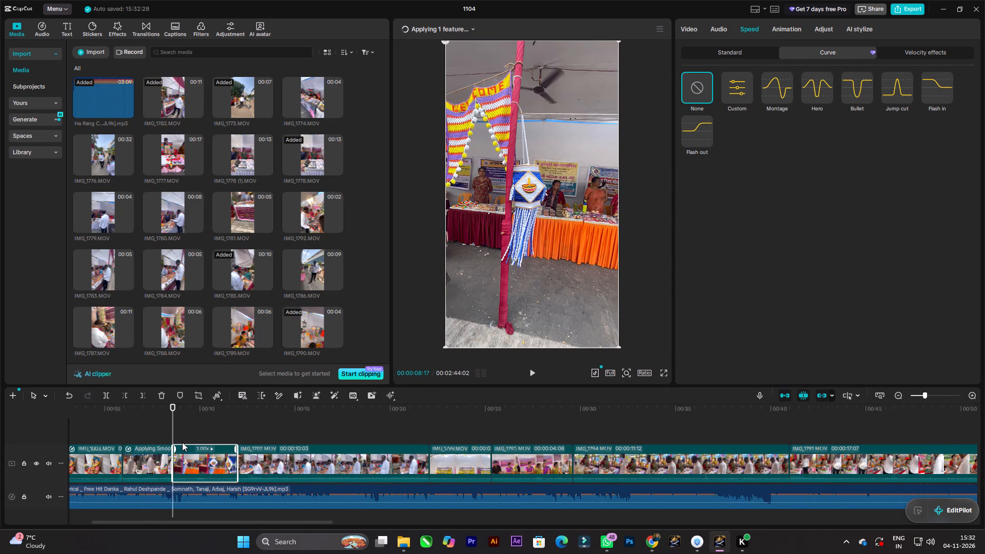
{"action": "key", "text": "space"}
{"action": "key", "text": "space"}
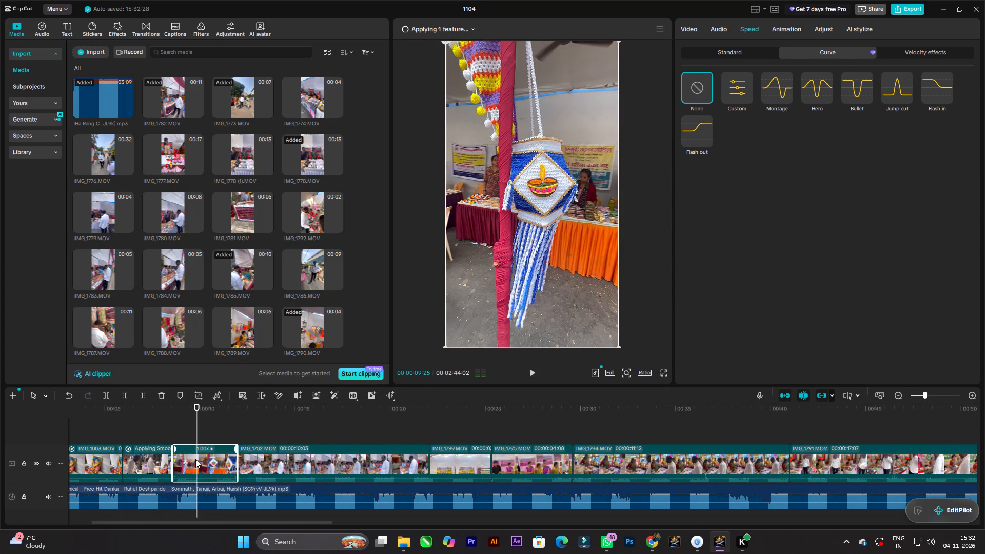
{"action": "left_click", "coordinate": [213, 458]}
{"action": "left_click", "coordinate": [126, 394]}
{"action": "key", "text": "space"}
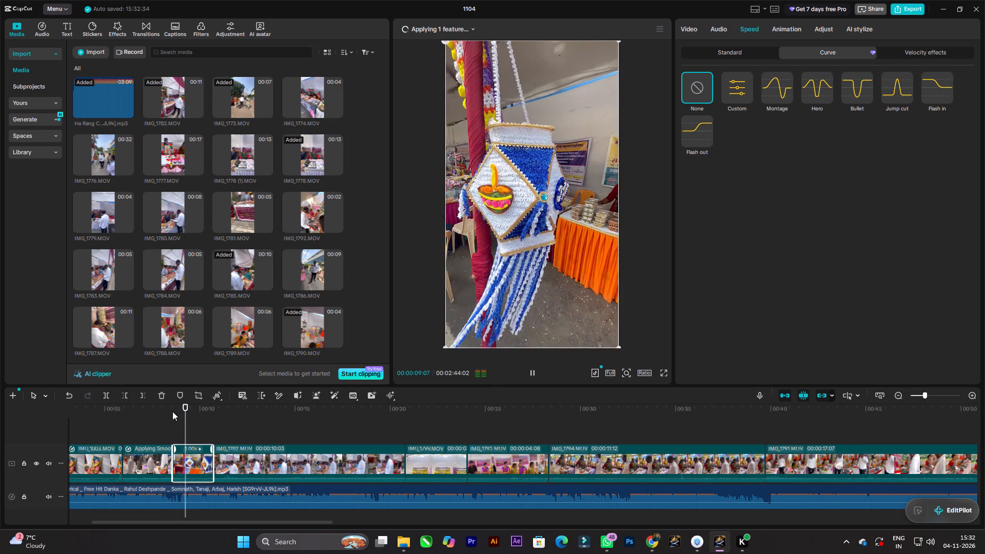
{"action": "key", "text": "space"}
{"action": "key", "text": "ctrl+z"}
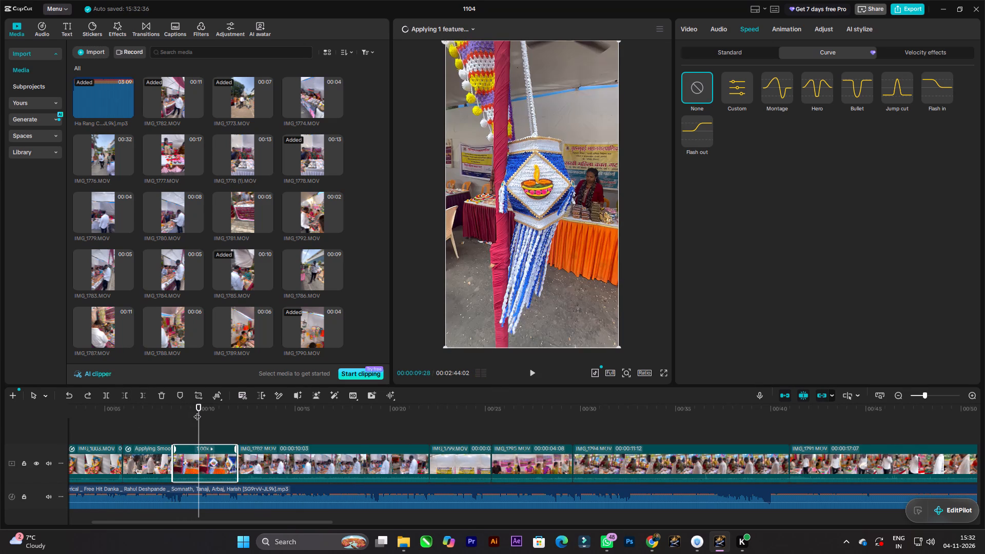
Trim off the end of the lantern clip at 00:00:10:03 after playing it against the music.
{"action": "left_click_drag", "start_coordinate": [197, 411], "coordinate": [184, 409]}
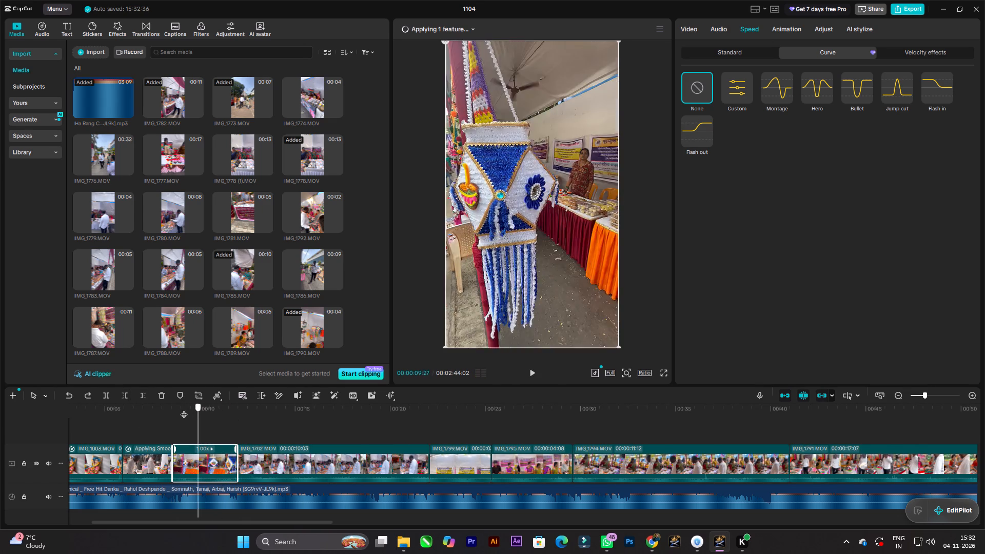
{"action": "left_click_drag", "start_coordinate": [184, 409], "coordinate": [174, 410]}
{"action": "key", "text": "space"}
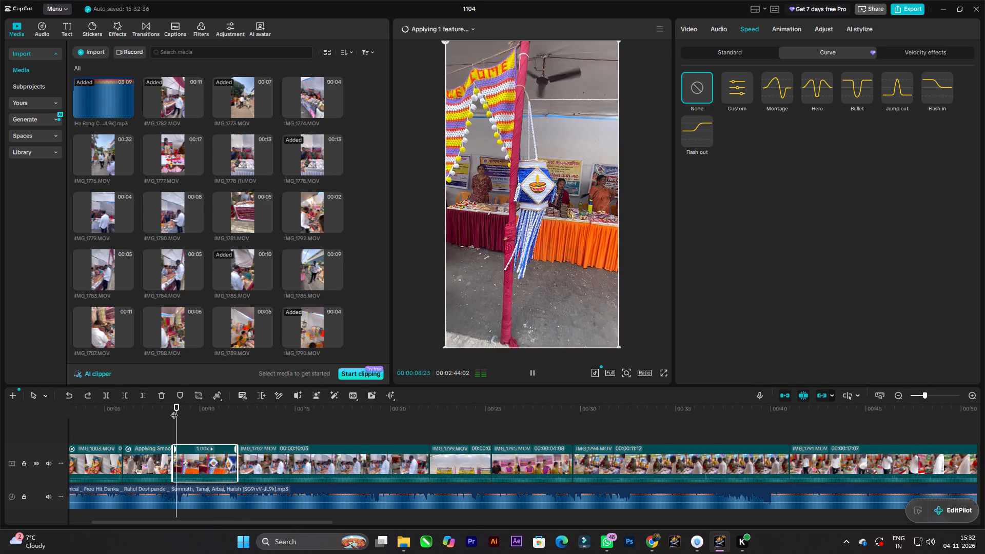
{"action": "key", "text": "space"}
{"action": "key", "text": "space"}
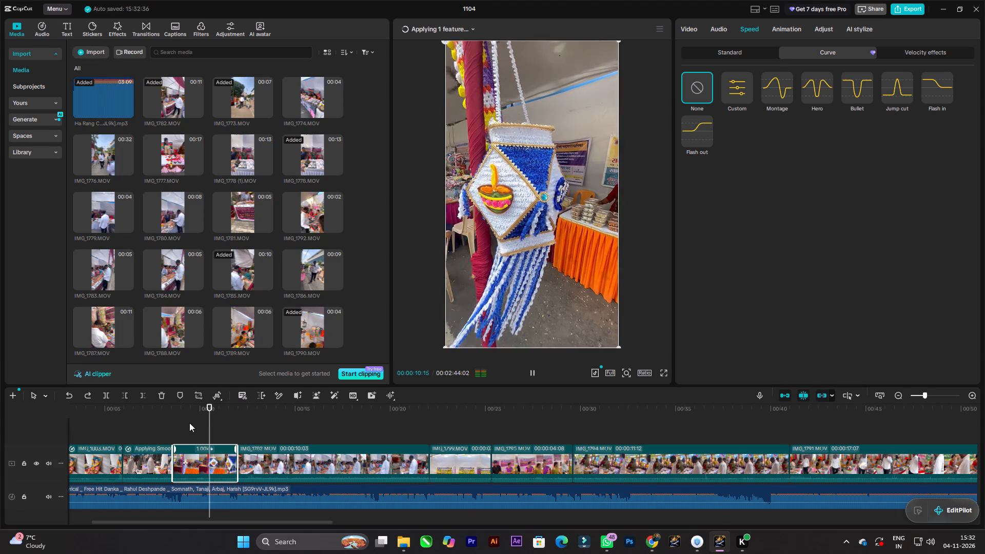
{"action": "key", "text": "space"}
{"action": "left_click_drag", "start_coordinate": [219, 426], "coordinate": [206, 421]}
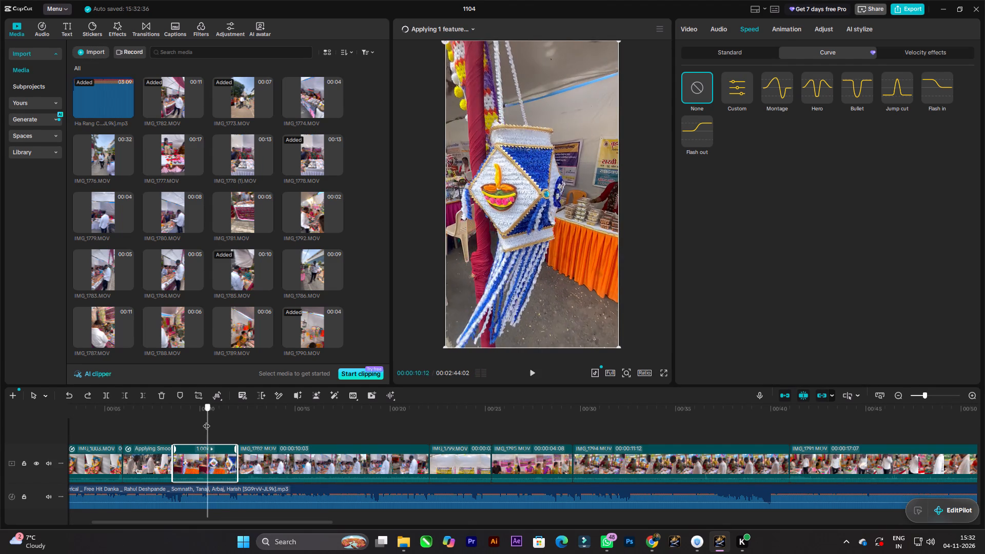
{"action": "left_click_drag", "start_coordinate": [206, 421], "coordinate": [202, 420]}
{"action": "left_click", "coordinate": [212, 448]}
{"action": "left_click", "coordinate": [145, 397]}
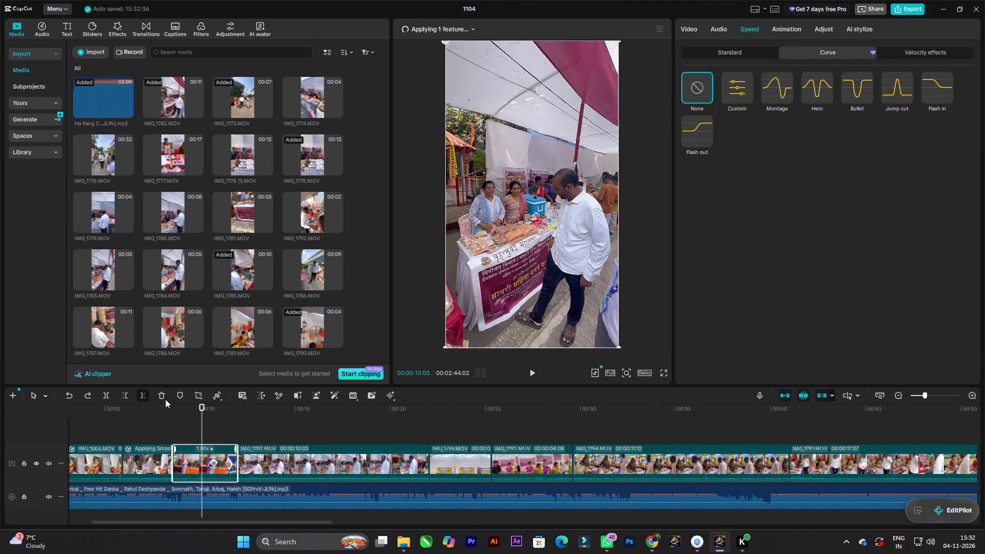
Replay the lantern clip from its start and trim off its end at 00:00:09:19.
{"action": "left_click_drag", "start_coordinate": [205, 429], "coordinate": [173, 424]}
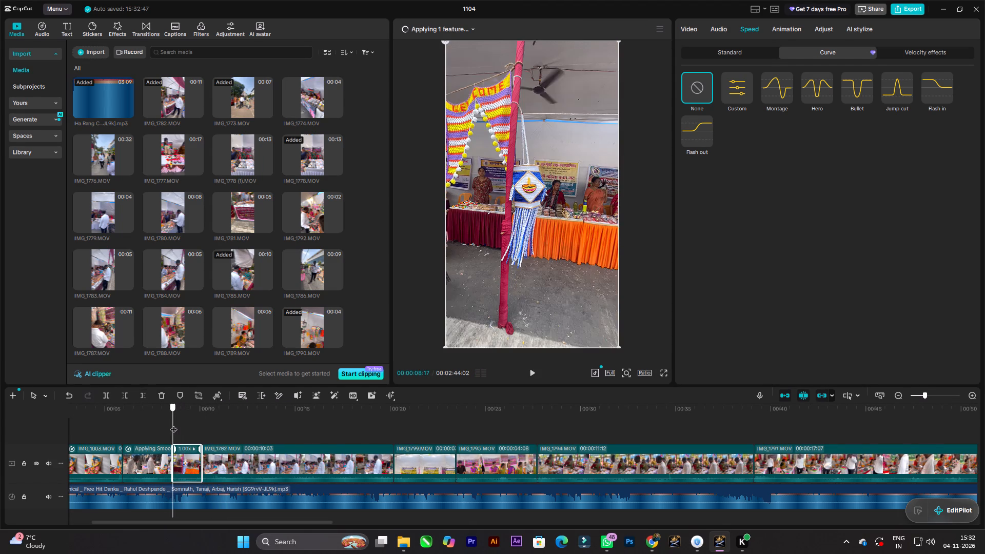
{"action": "key", "text": "space"}
{"action": "key", "text": "space"}
{"action": "key", "text": "space"}
{"action": "key", "text": "space"}
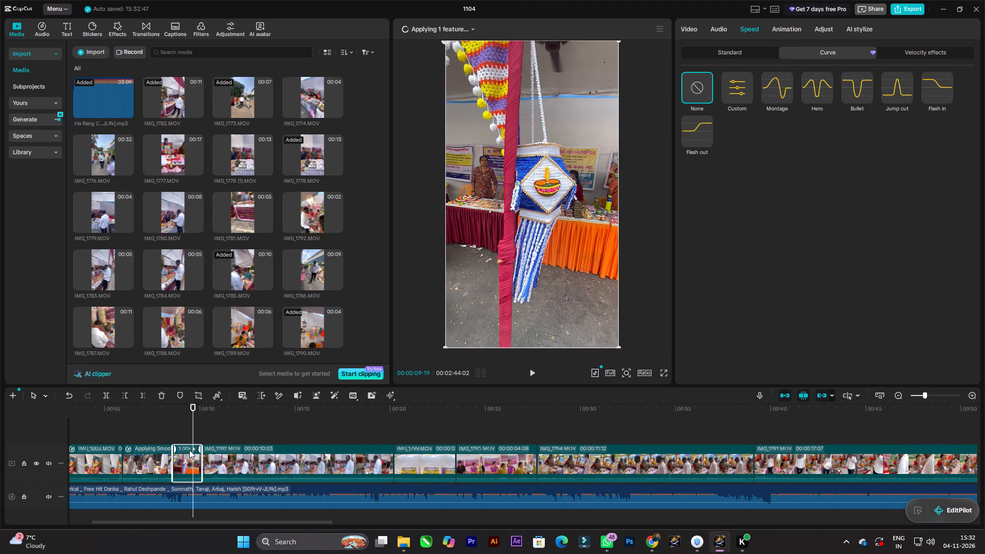
{"action": "left_click", "coordinate": [189, 450]}
{"action": "left_click", "coordinate": [138, 393]}
{"action": "left_click_drag", "start_coordinate": [191, 431], "coordinate": [181, 428]}
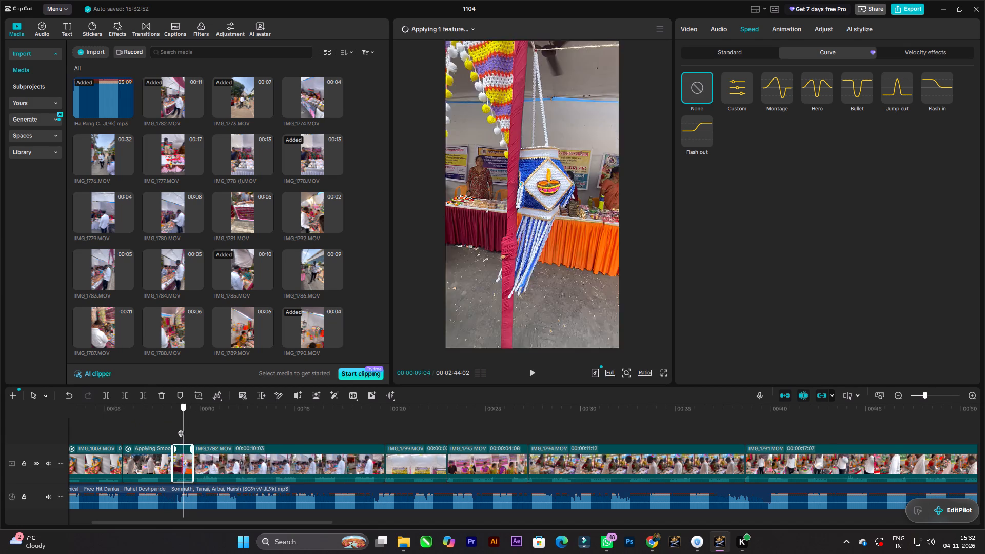
Slow the lantern clip to 0.50x constant speed and turn on Smooth slow-mo with Optical flow.
{"action": "left_click_drag", "start_coordinate": [181, 428], "coordinate": [173, 428]}
{"action": "left_click", "coordinate": [742, 45]}
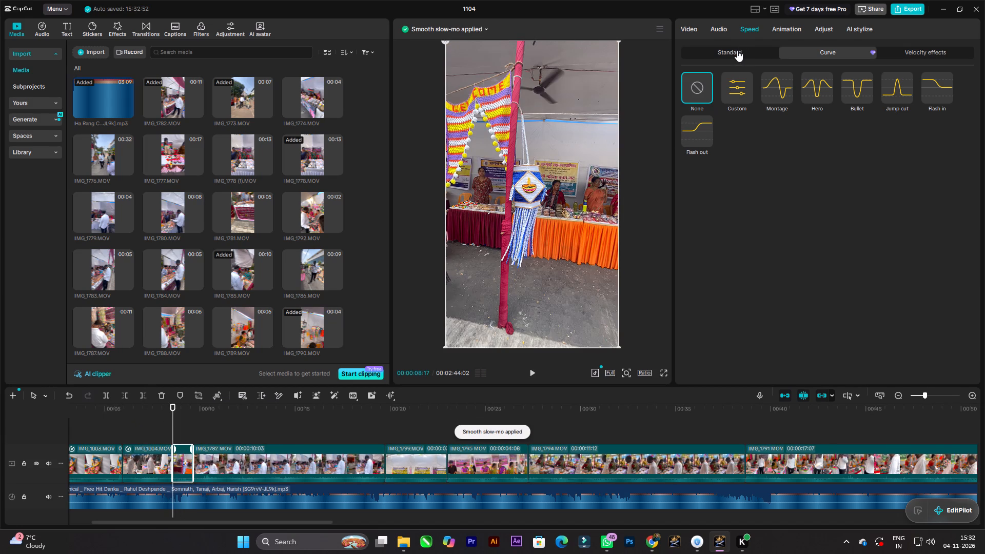
{"action": "left_click", "coordinate": [737, 50]}
{"action": "left_click", "coordinate": [959, 92]}
{"action": "key", "text": "ctrl+a"}
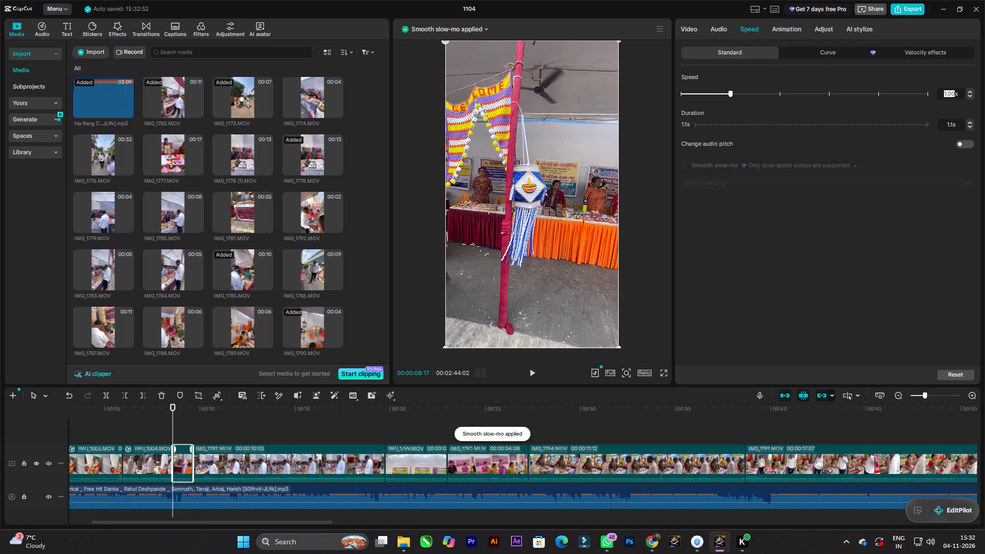
{"action": "type", "text": "0.50"}
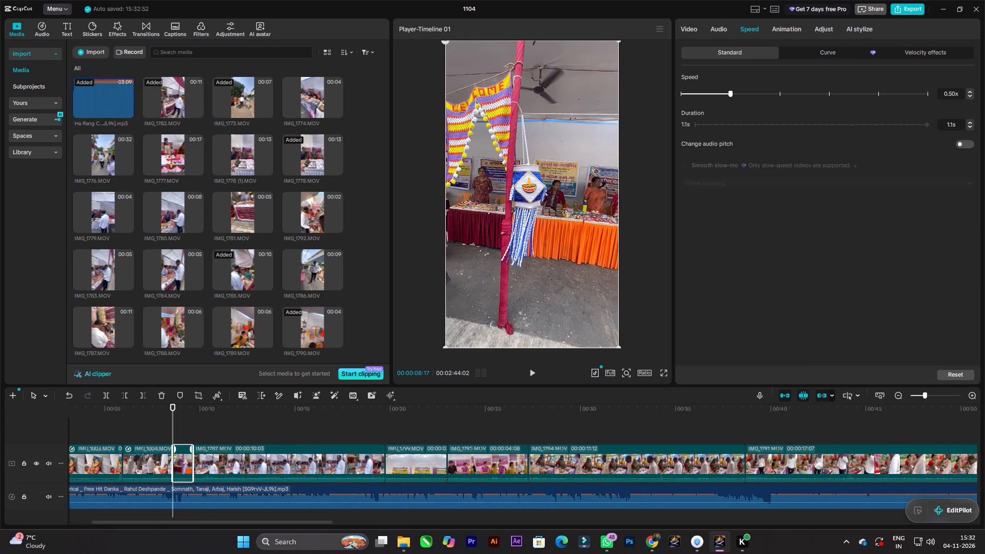
{"action": "key", "text": "Return"}
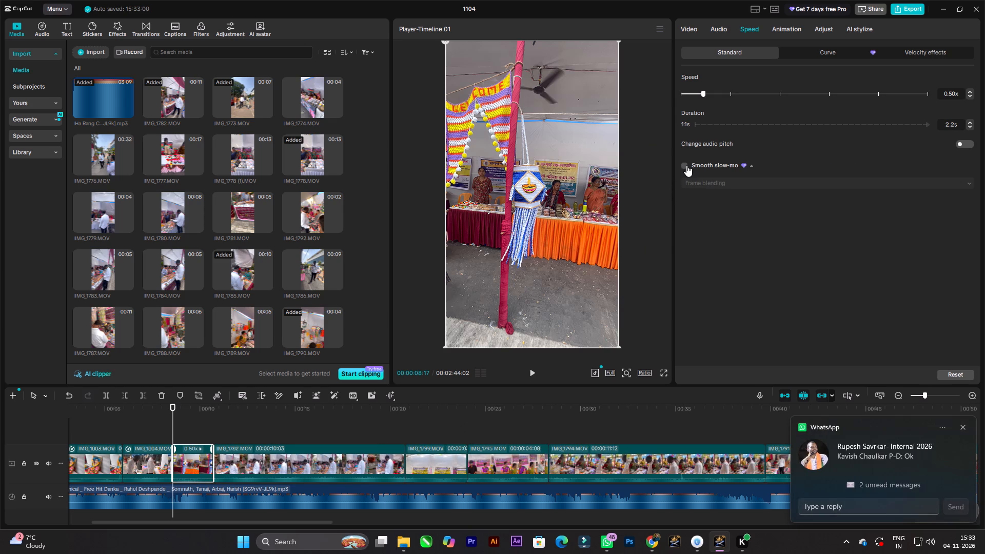
{"action": "left_click", "coordinate": [686, 165]}
{"action": "left_click", "coordinate": [707, 184]}
{"action": "left_click", "coordinate": [726, 228]}
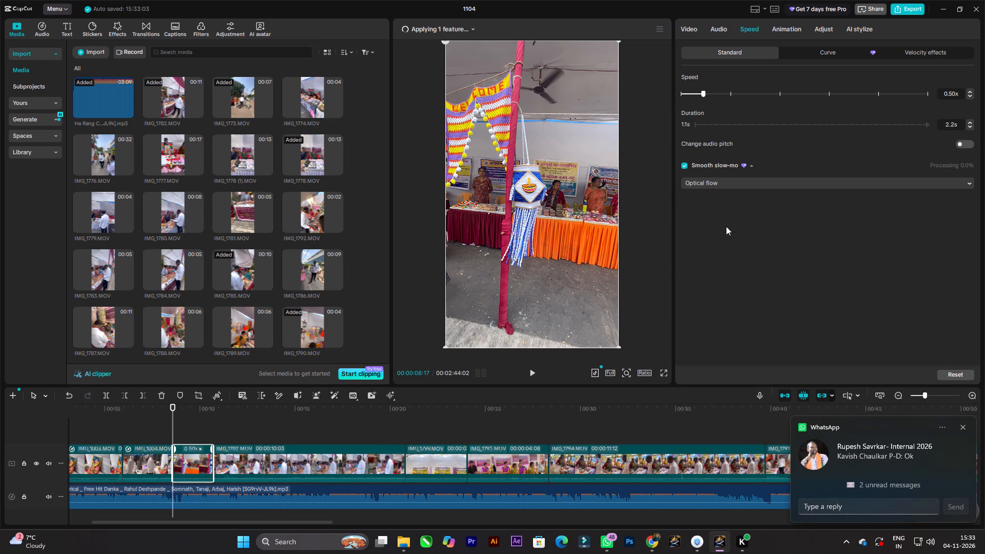
Play past the slowed lantern clip, and move the yellow-and-purple banner clip directly after it.
{"action": "key", "text": "space"}
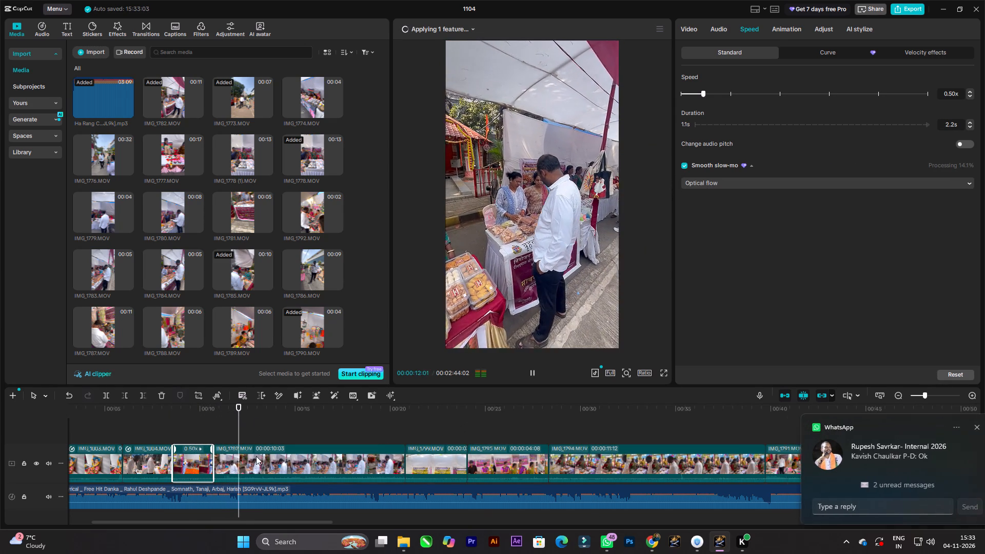
{"action": "scroll", "coordinate": [393, 461], "scroll_direction": "down", "scroll_amount": 1, "text": "ctrl"}
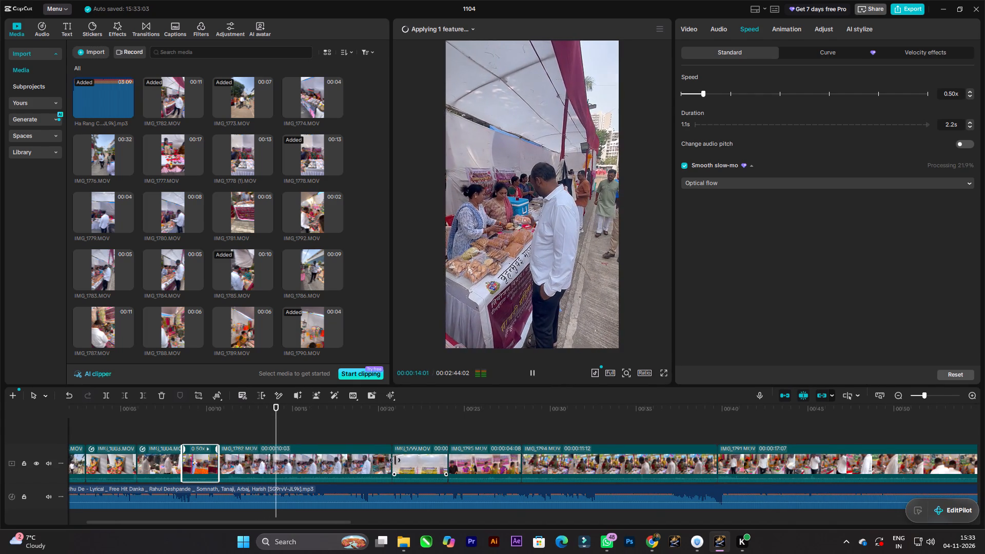
{"action": "key", "text": "space"}
{"action": "left_click_drag", "start_coordinate": [417, 462], "coordinate": [258, 457]}
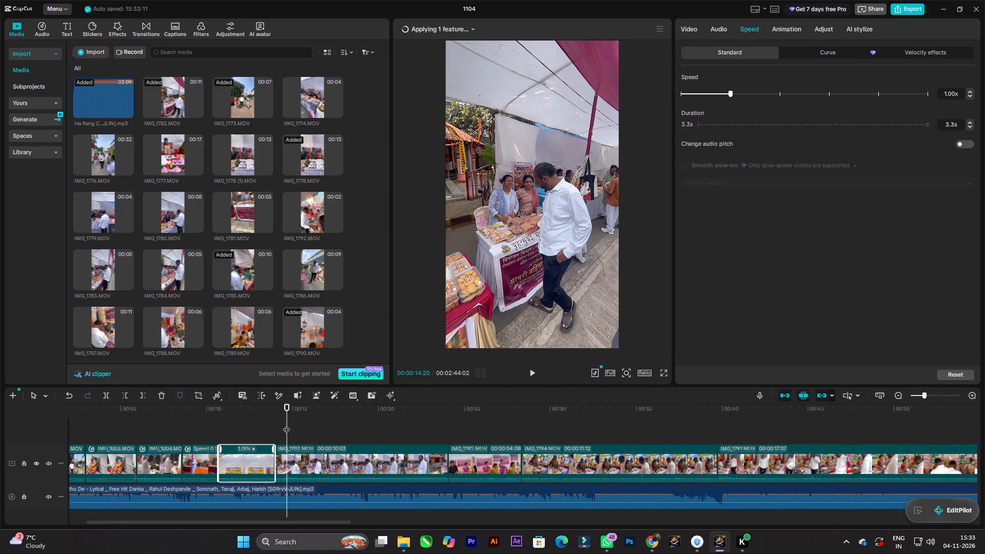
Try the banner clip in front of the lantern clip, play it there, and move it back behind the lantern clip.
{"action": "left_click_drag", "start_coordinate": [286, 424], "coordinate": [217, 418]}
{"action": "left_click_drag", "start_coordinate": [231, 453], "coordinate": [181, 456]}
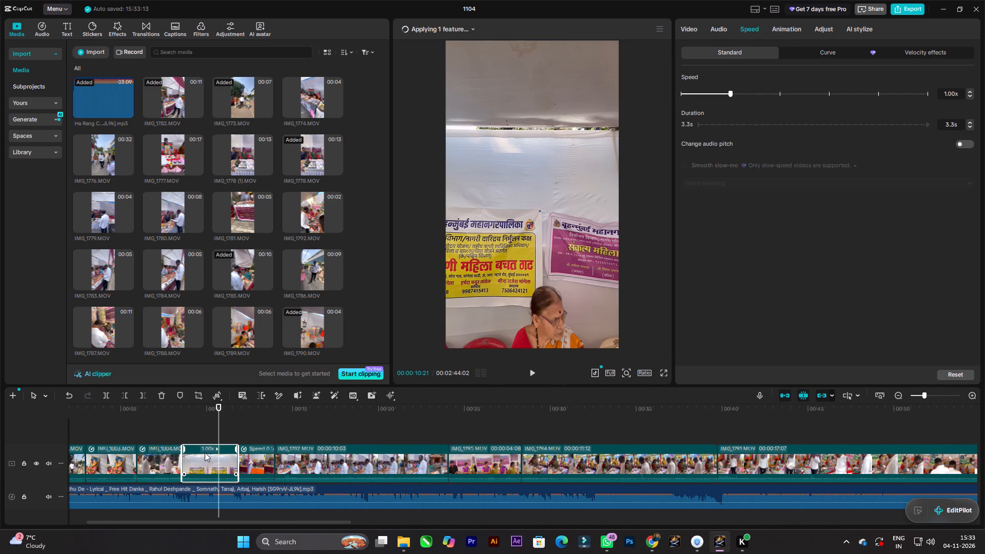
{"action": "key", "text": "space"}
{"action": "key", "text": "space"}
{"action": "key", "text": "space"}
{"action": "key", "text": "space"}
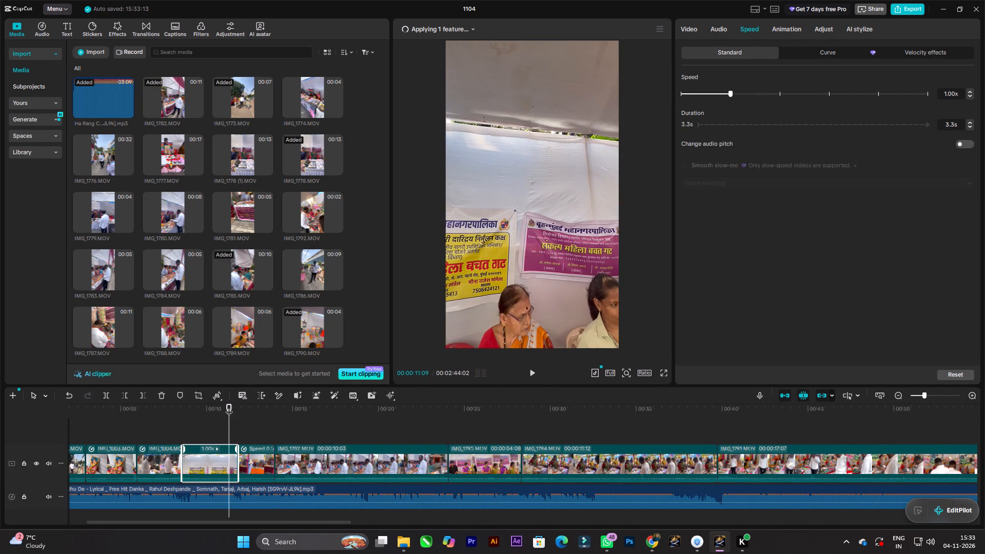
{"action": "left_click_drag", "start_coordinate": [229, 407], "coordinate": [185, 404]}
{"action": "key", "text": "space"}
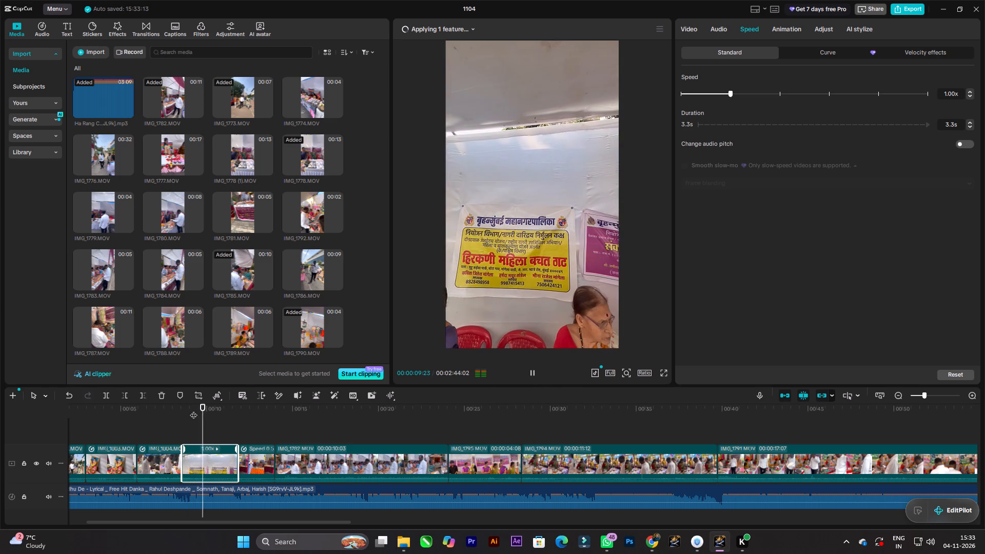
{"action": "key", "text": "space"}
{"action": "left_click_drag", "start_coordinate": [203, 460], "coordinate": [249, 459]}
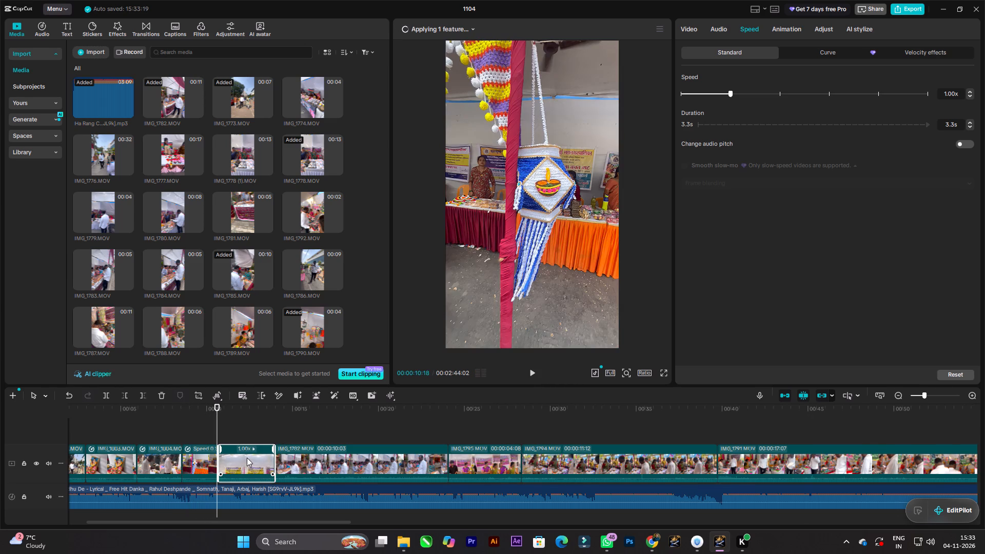
Play the banner clip from its start against the music and trim off its end at 00:00:11:25.
{"action": "key", "text": "space"}
{"action": "key", "text": "space"}
{"action": "key", "text": "space"}
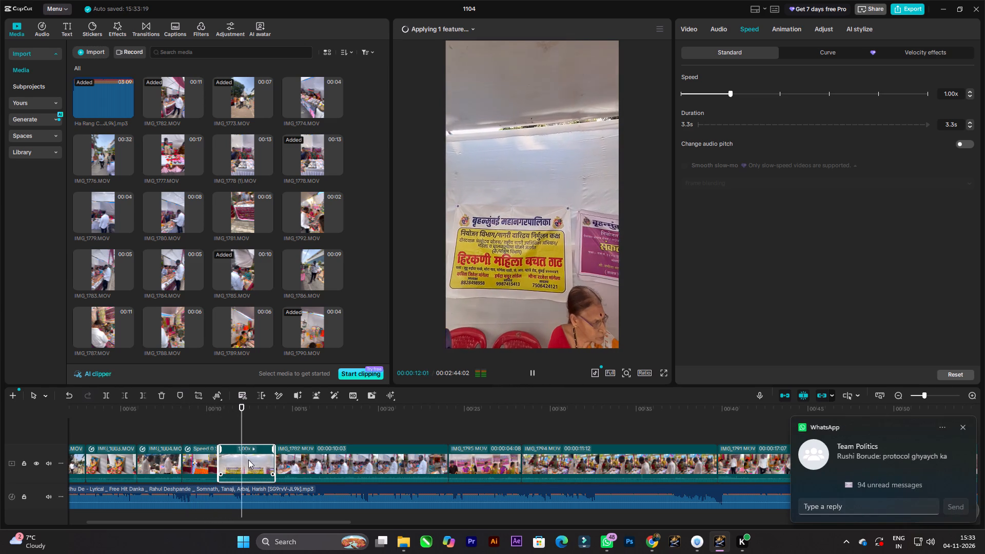
{"action": "key", "text": "space"}
{"action": "key", "text": "space"}
{"action": "key", "text": "space"}
{"action": "left_click_drag", "start_coordinate": [247, 423], "coordinate": [264, 419]}
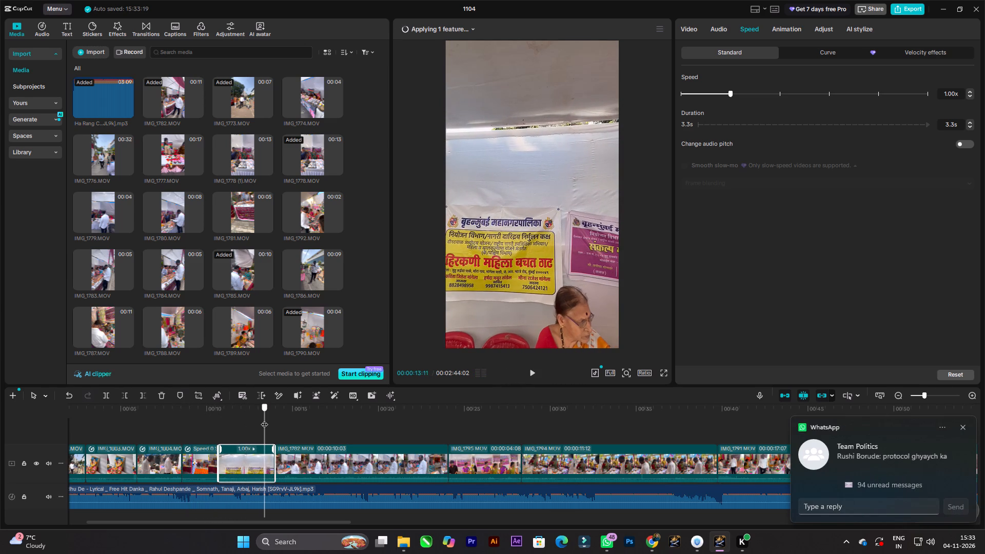
{"action": "left_click_drag", "start_coordinate": [264, 419], "coordinate": [225, 416]}
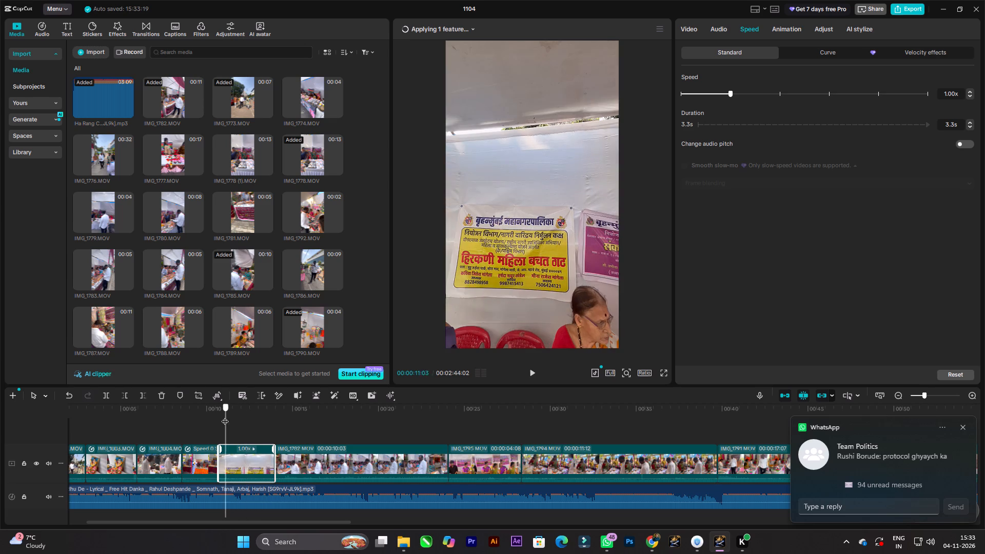
{"action": "left_click_drag", "start_coordinate": [225, 416], "coordinate": [217, 416]}
{"action": "key", "text": "space"}
{"action": "key", "text": "space"}
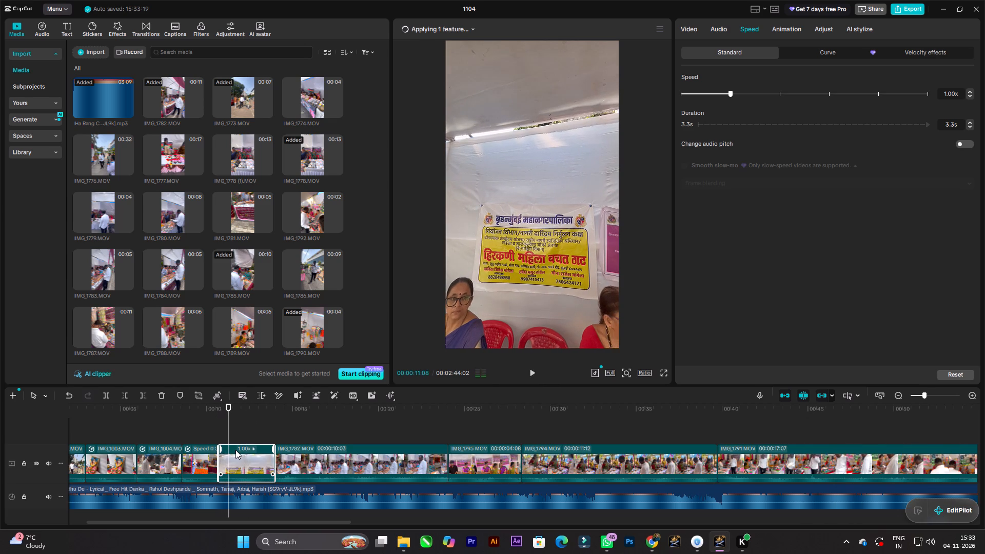
{"action": "key", "text": "space"}
{"action": "key", "text": "space"}
{"action": "key", "text": "space"}
{"action": "key", "text": "space"}
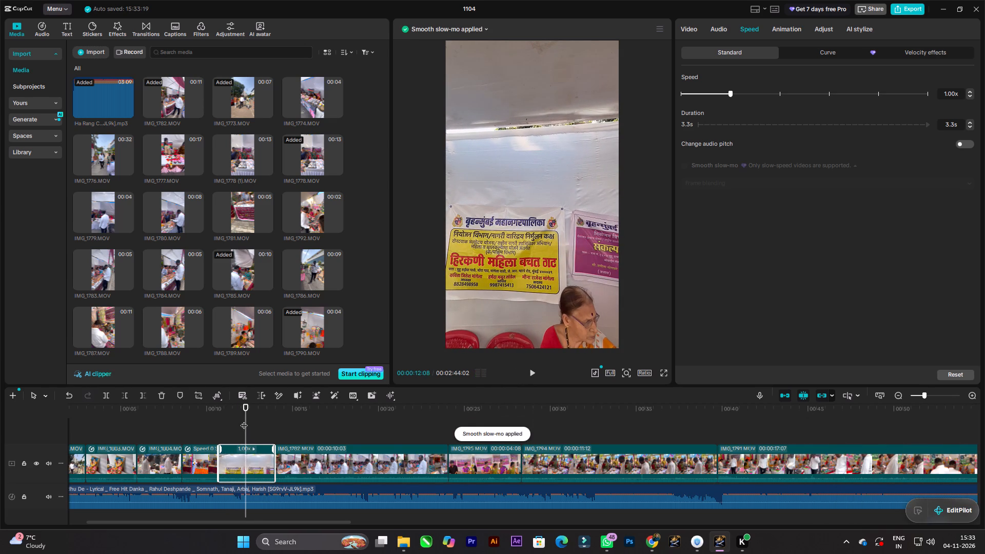
{"action": "left_click_drag", "start_coordinate": [244, 420], "coordinate": [238, 419]}
{"action": "left_click", "coordinate": [248, 458]}
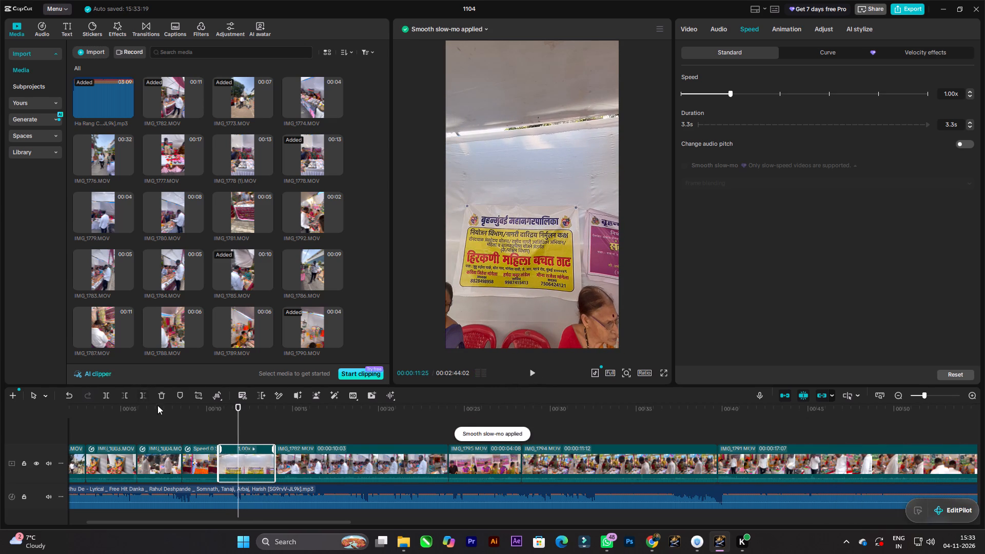
{"action": "left_click", "coordinate": [144, 397]}
Slow the banner clip to 0.50x and turn on Smooth slow-mo with Optical flow.
{"action": "left_click_drag", "start_coordinate": [237, 424], "coordinate": [226, 422]}
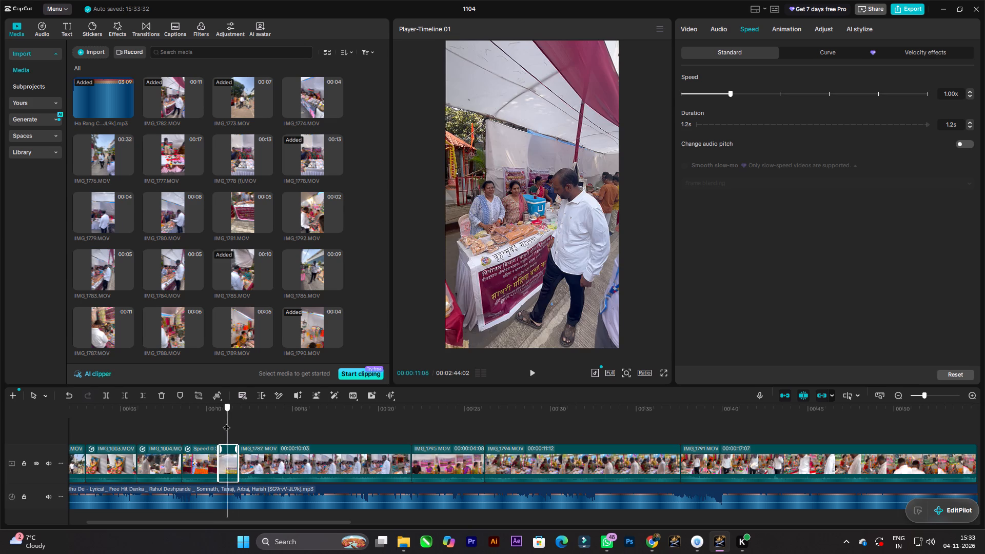
{"action": "left_click_drag", "start_coordinate": [226, 422], "coordinate": [219, 420]}
{"action": "left_click", "coordinate": [232, 461]}
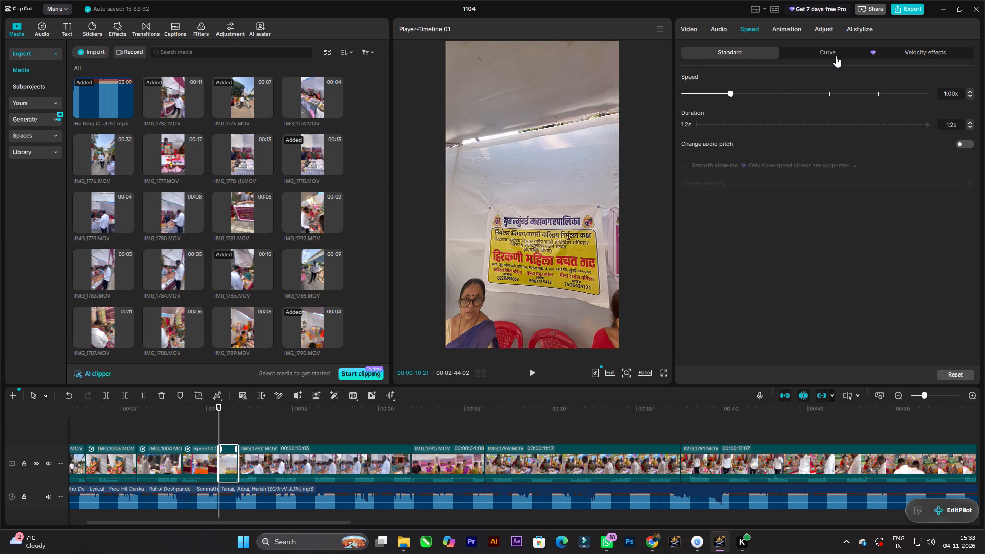
{"action": "left_click", "coordinate": [957, 96]}
{"action": "key", "text": "ctrl+a"}
{"action": "type", "text": "0.5"}
{"action": "key", "text": "0"}
{"action": "key", "text": "Return"}
{"action": "double_click", "coordinate": [689, 164]}
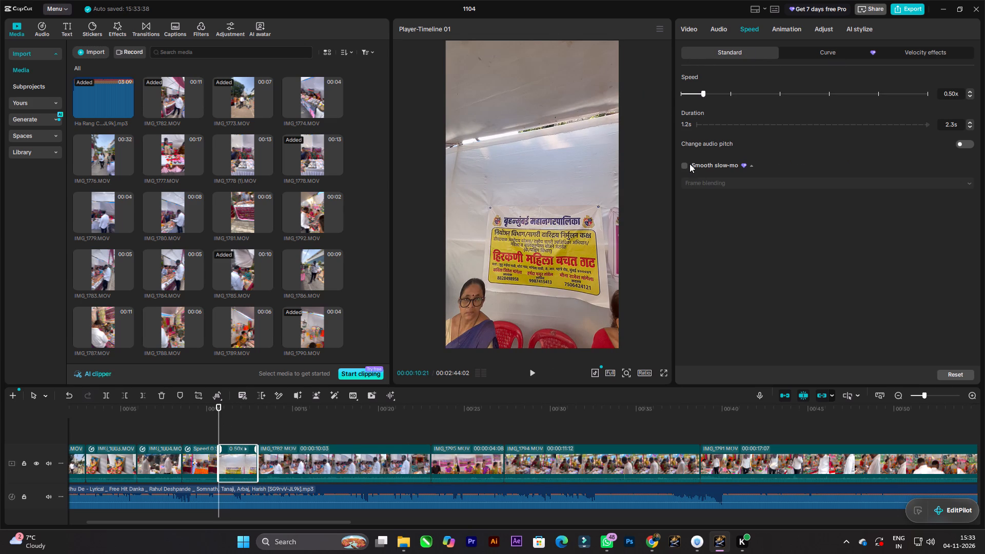
{"action": "left_click", "coordinate": [697, 184]}
{"action": "left_click", "coordinate": [707, 236]}
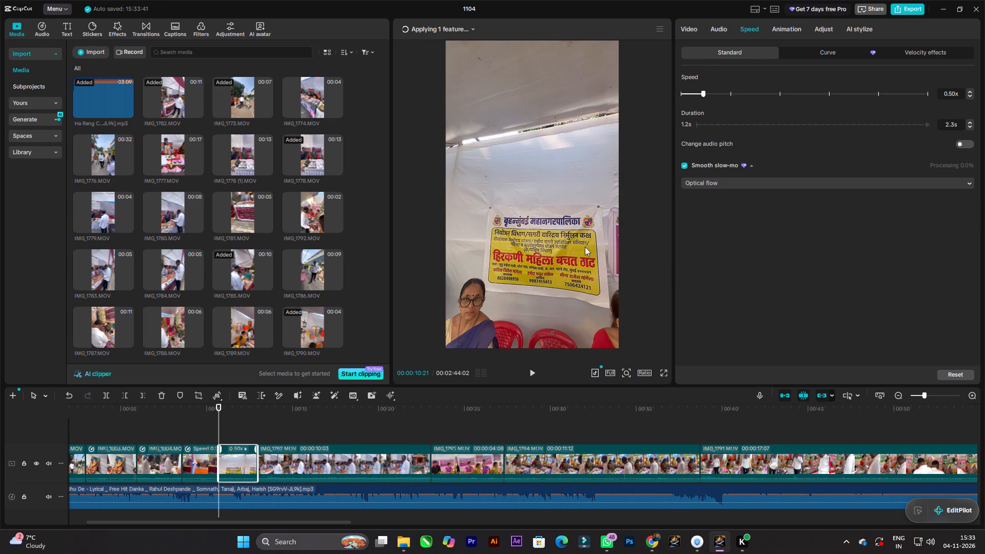
Play on through the banner clip into the next one, and mute the video track's original sound.
{"action": "key", "text": "space"}
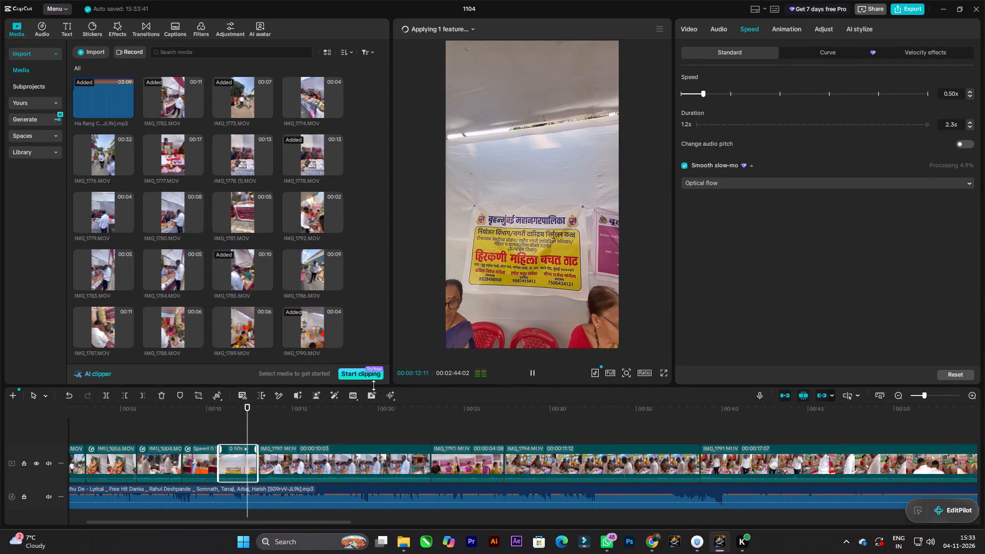
{"action": "key", "text": "space"}
{"action": "key", "text": "space"}
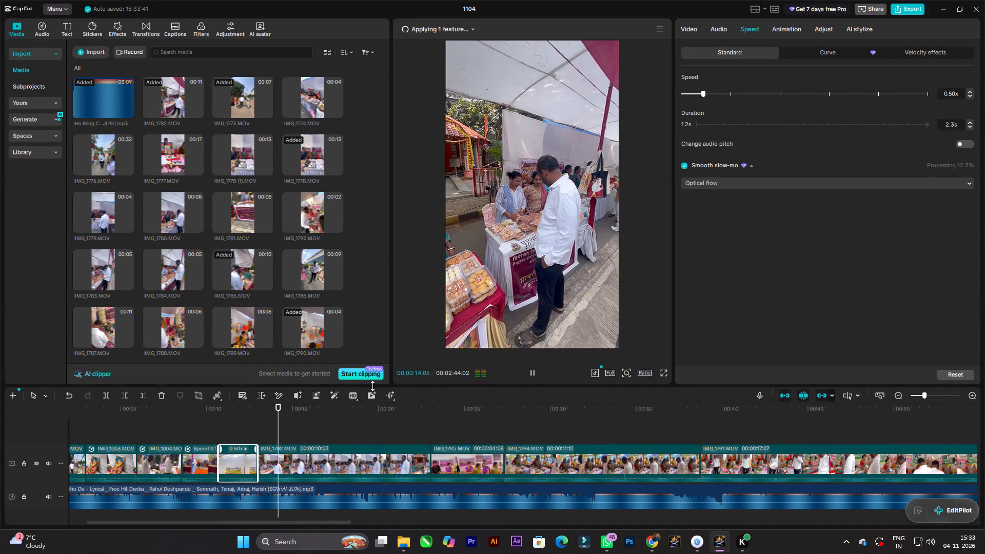
{"action": "key", "text": "space"}
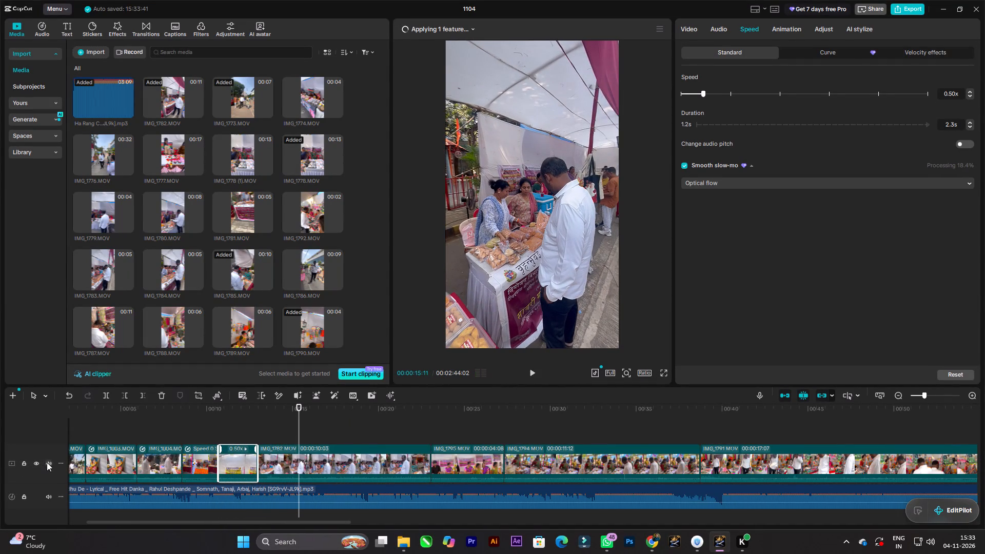
{"action": "left_click", "coordinate": [47, 462]}
Play through the following clips and trim off the end of the IMG_1795 stall clip at 00:00:26:12.
{"action": "key", "text": "space"}
{"action": "scroll", "coordinate": [356, 434], "scroll_direction": "down", "scroll_amount": 1, "text": "ctrl"}
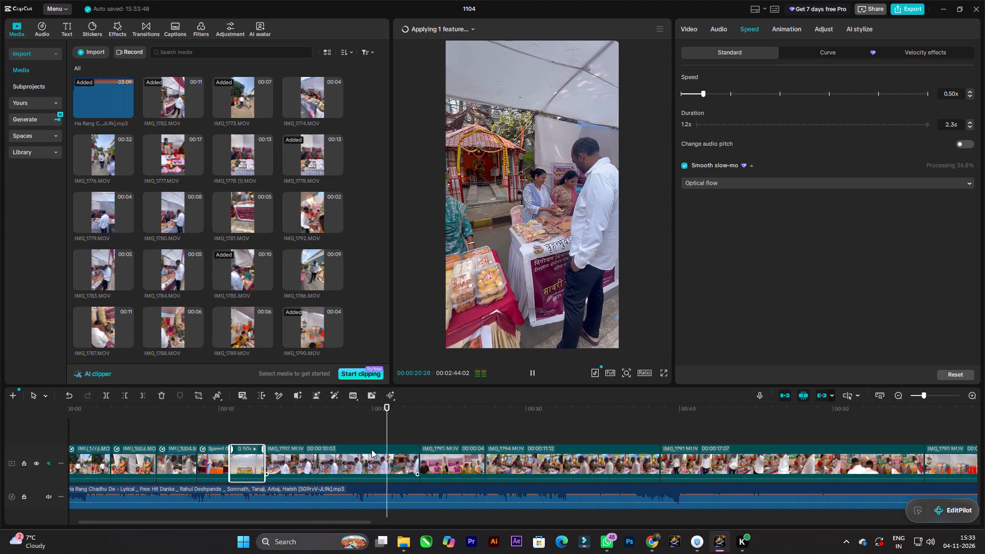
{"action": "left_click_drag", "start_coordinate": [338, 522], "coordinate": [363, 522]}
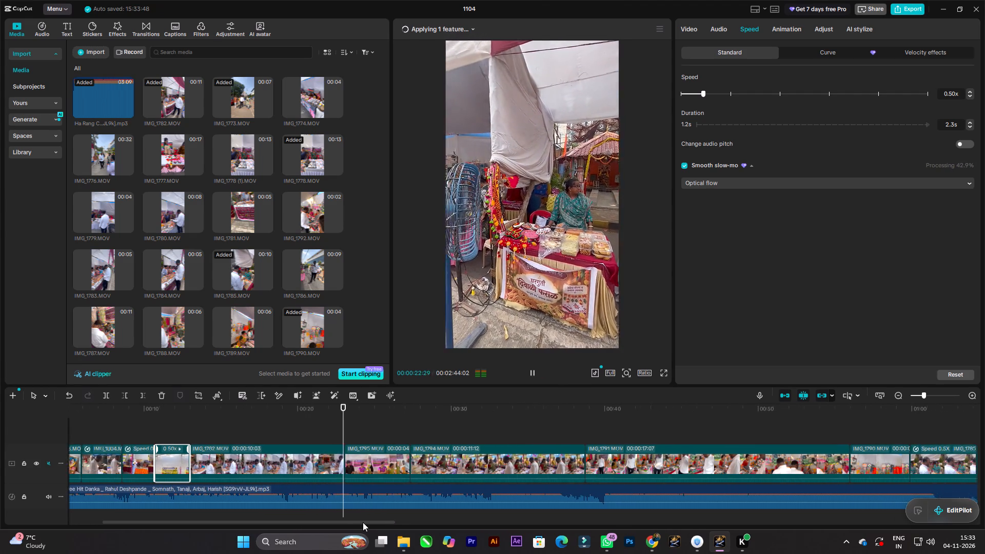
{"action": "left_click_drag", "start_coordinate": [363, 522], "coordinate": [398, 522]}
{"action": "key", "text": "space"}
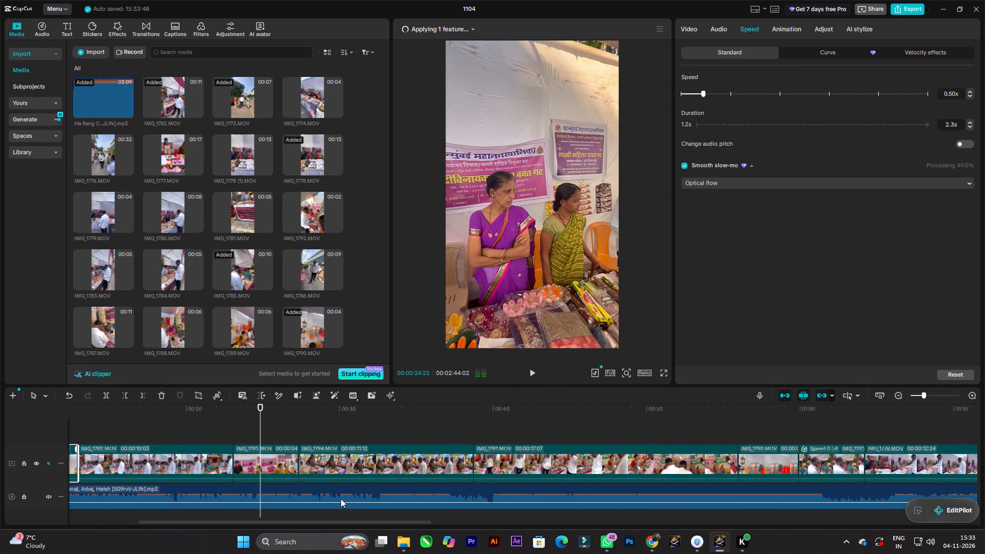
{"action": "key", "text": "space"}
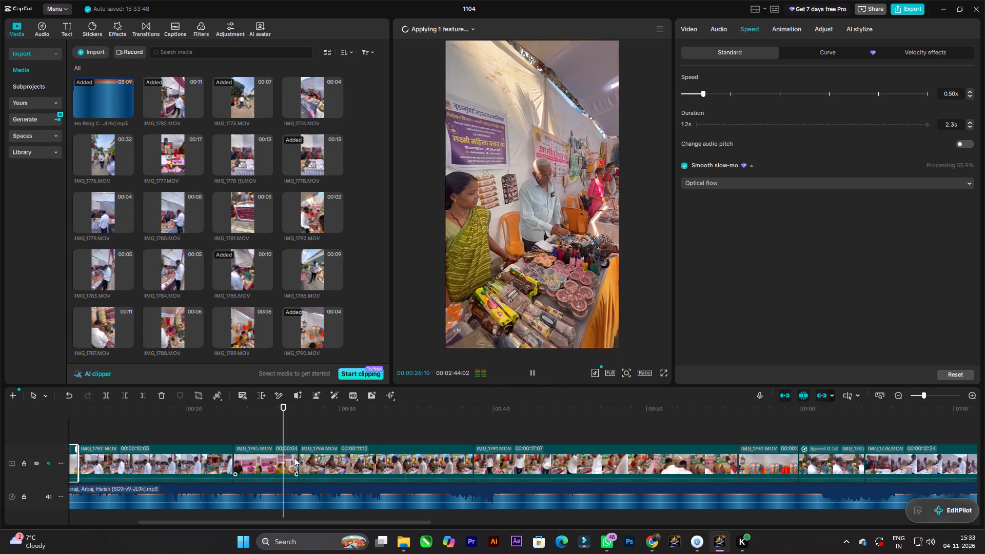
{"action": "key", "text": "space"}
{"action": "left_click_drag", "start_coordinate": [302, 413], "coordinate": [294, 412]}
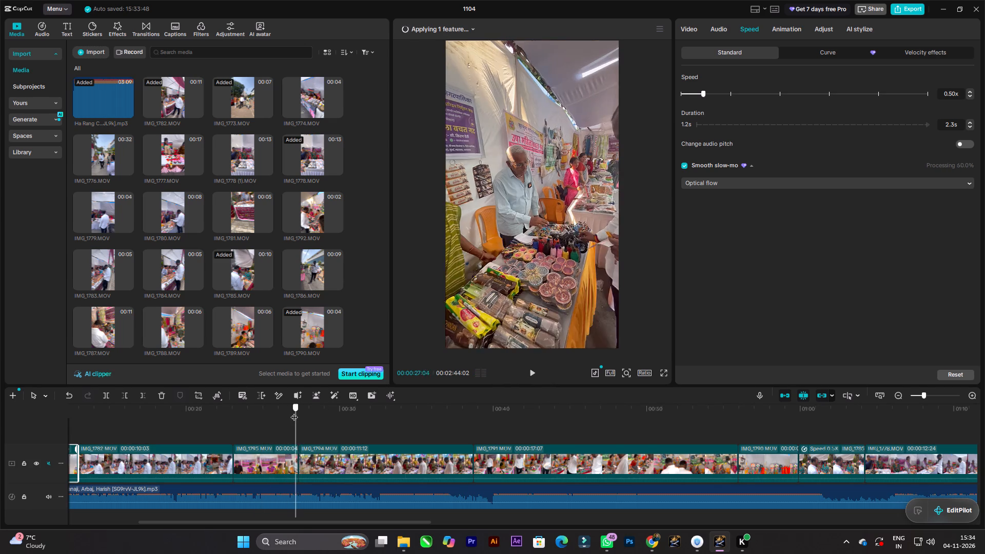
{"action": "left_click_drag", "start_coordinate": [294, 412], "coordinate": [281, 410]}
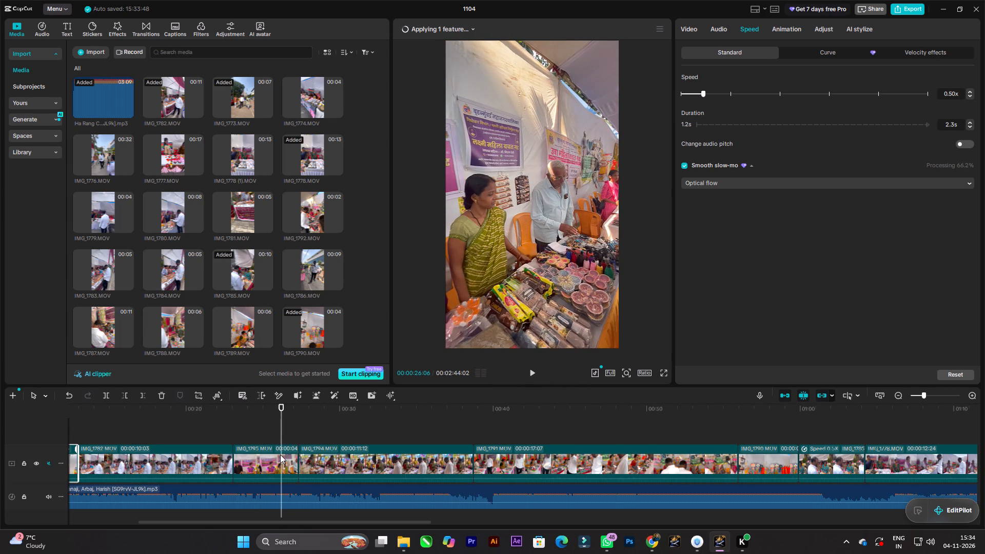
{"action": "left_click", "coordinate": [292, 455]}
{"action": "key", "text": "space"}
{"action": "key", "text": "space"}
{"action": "left_click", "coordinate": [291, 453]}
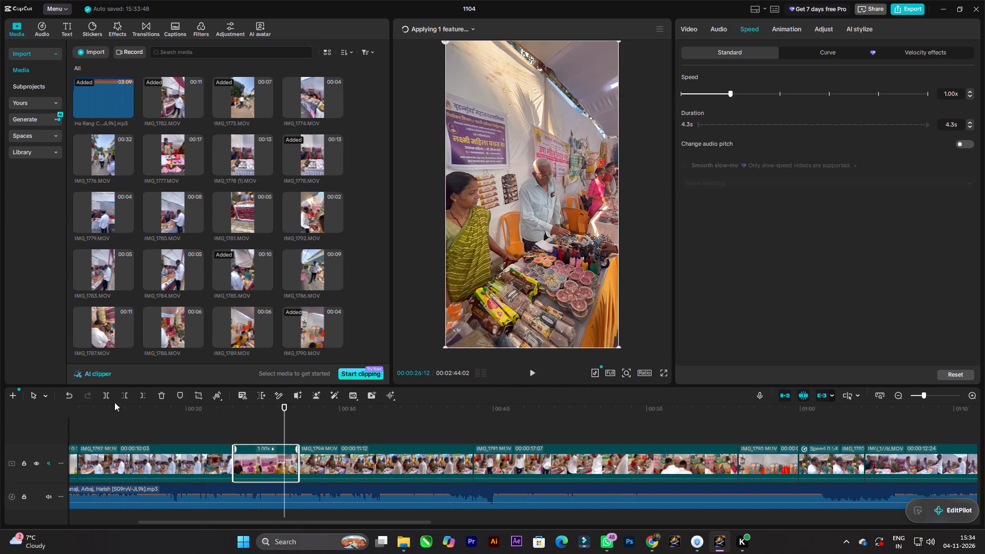
{"action": "left_click", "coordinate": [142, 397]}
Play the IMG_1795 stall clip from its start and trim off everything before about 00:00:25:22.
{"action": "left_click", "coordinate": [238, 425]}
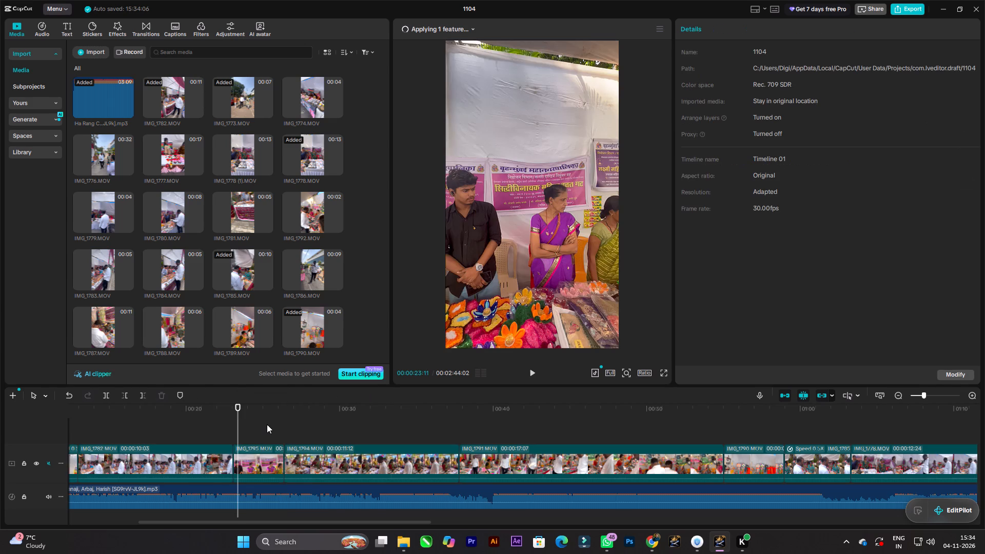
{"action": "key", "text": "space"}
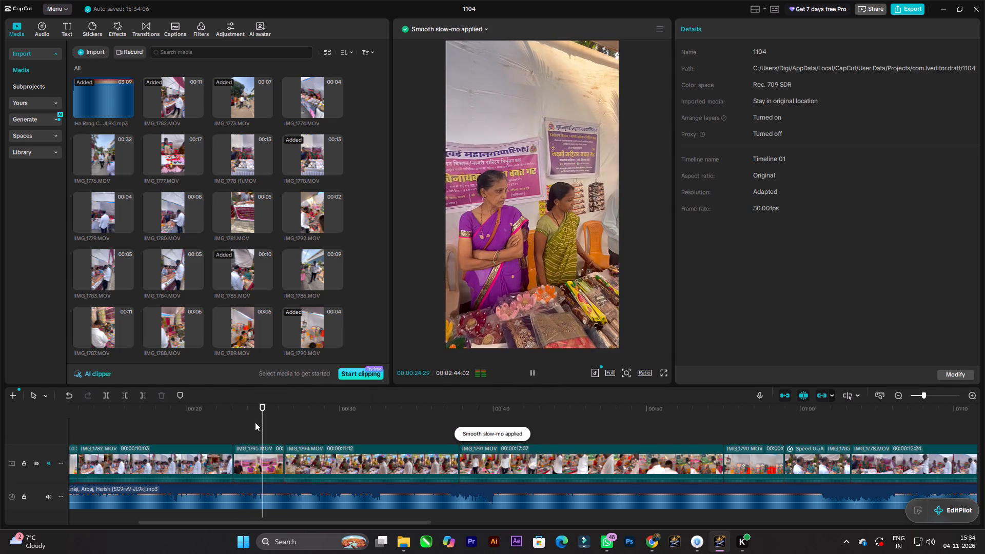
{"action": "key", "text": "space"}
{"action": "key", "text": "space"}
{"action": "key", "text": "space"}
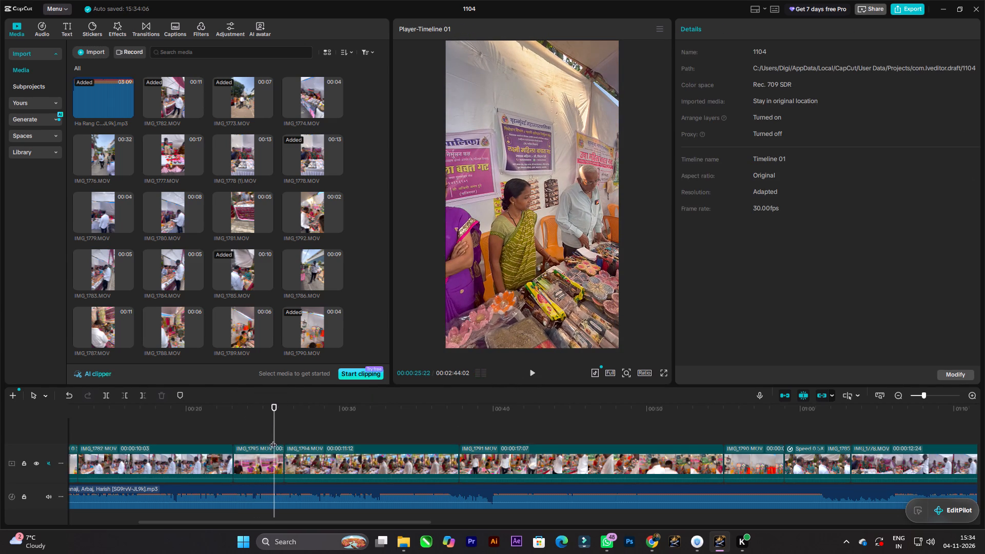
{"action": "left_click", "coordinate": [273, 434]}
{"action": "left_click", "coordinate": [271, 452]}
{"action": "left_click", "coordinate": [122, 394]}
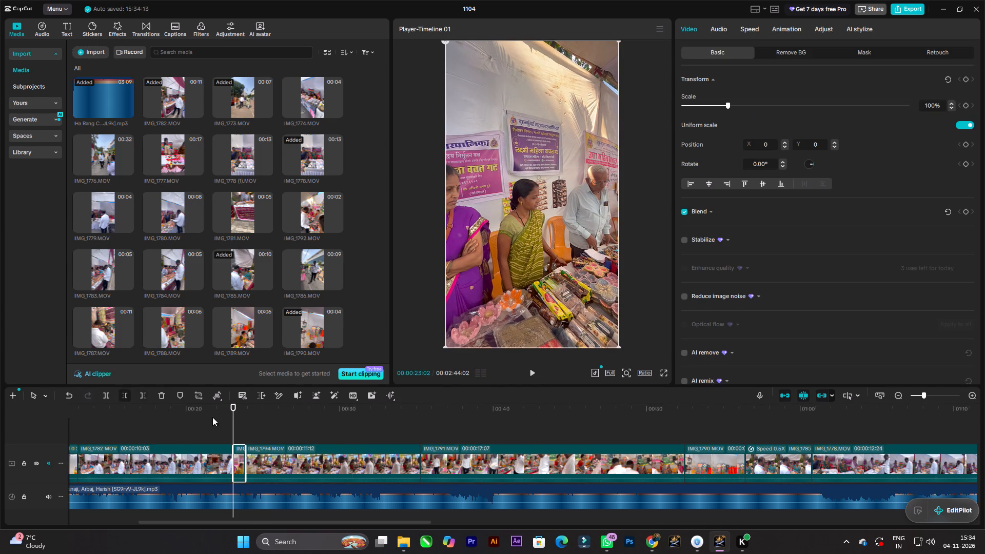
Slow the shortened IMG_1795 clip to 0.50x and turn on Smooth slow-mo with Optical flow.
{"action": "left_click", "coordinate": [747, 29]}
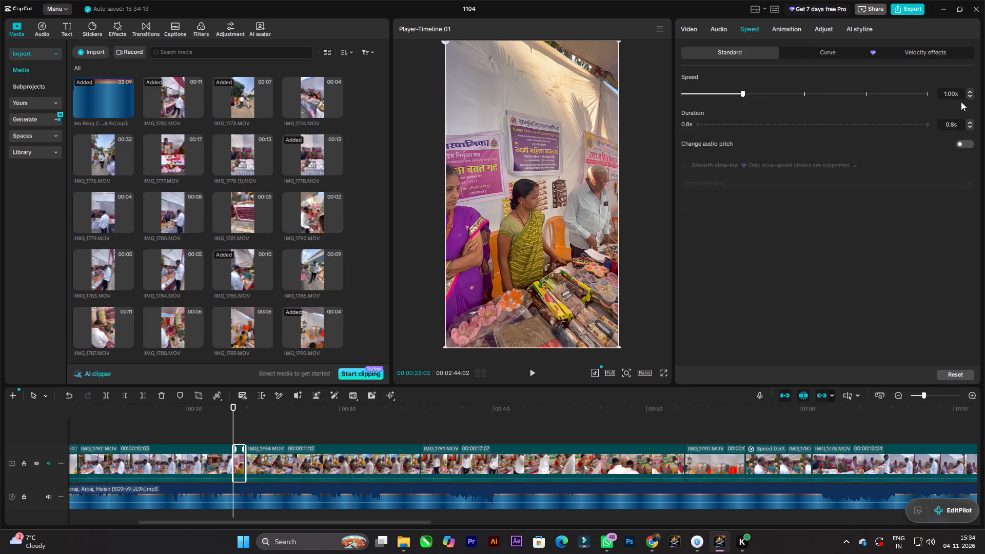
{"action": "left_click", "coordinate": [955, 95]}
{"action": "key", "text": "ctrl+a"}
{"action": "type", "text": "0.50"}
{"action": "key", "text": "Return"}
{"action": "left_click", "coordinate": [686, 164]}
{"action": "double_click", "coordinate": [717, 193]}
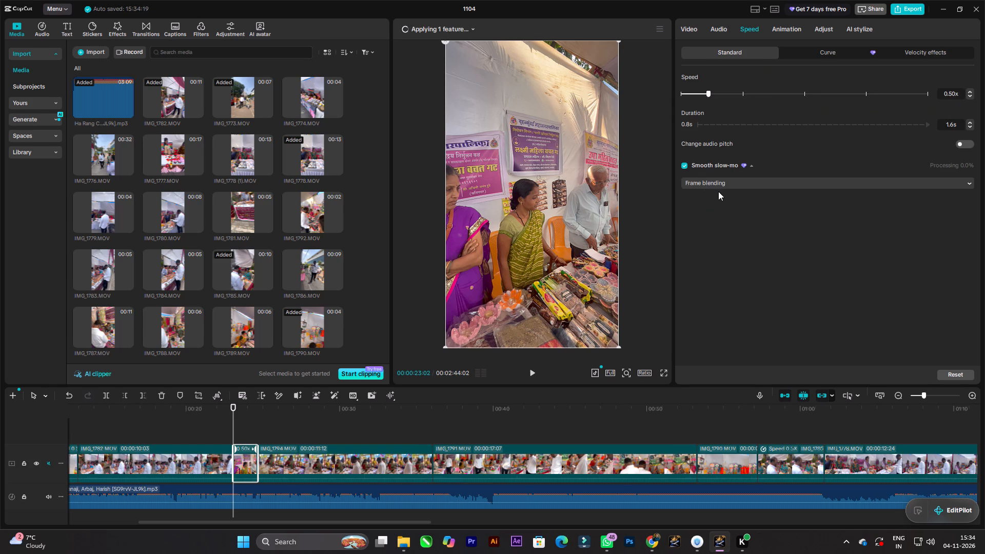
{"action": "left_click", "coordinate": [721, 185]}
{"action": "left_click", "coordinate": [722, 227]}
Play through the IMG_1794 food stall clip and trim off everything before about 00:00:34:05.
{"action": "key", "text": "space"}
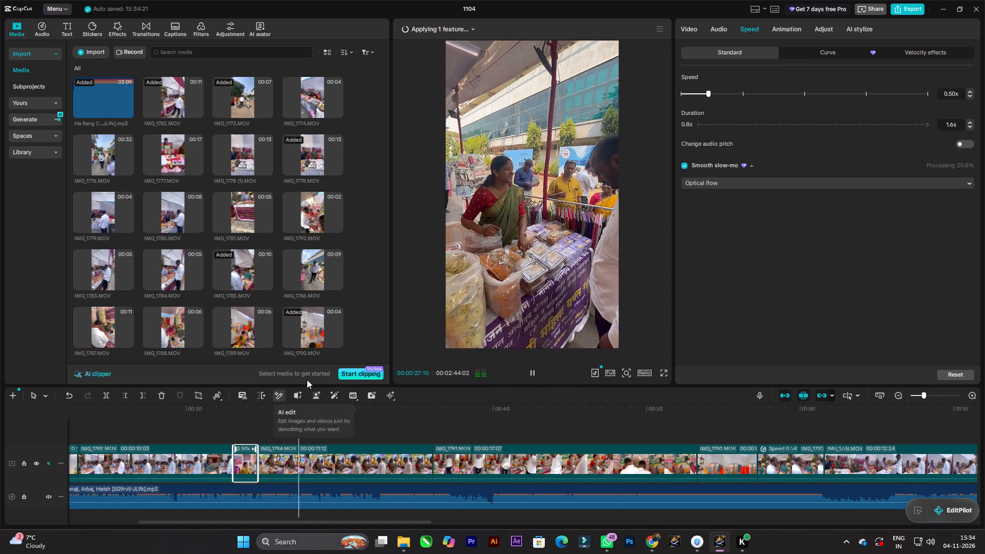
{"action": "scroll", "coordinate": [328, 388], "scroll_direction": "down", "scroll_amount": 5, "text": "ctrl"}
{"action": "scroll", "coordinate": [269, 433], "scroll_direction": "down", "scroll_amount": 3, "text": "ctrl"}
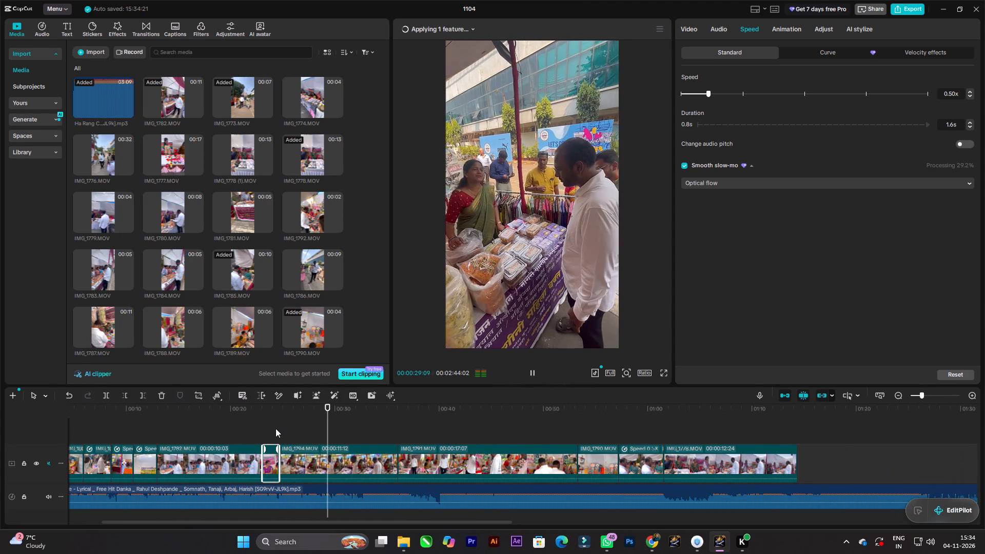
{"action": "key", "text": "space"}
{"action": "left_click_drag", "start_coordinate": [322, 522], "coordinate": [371, 522]}
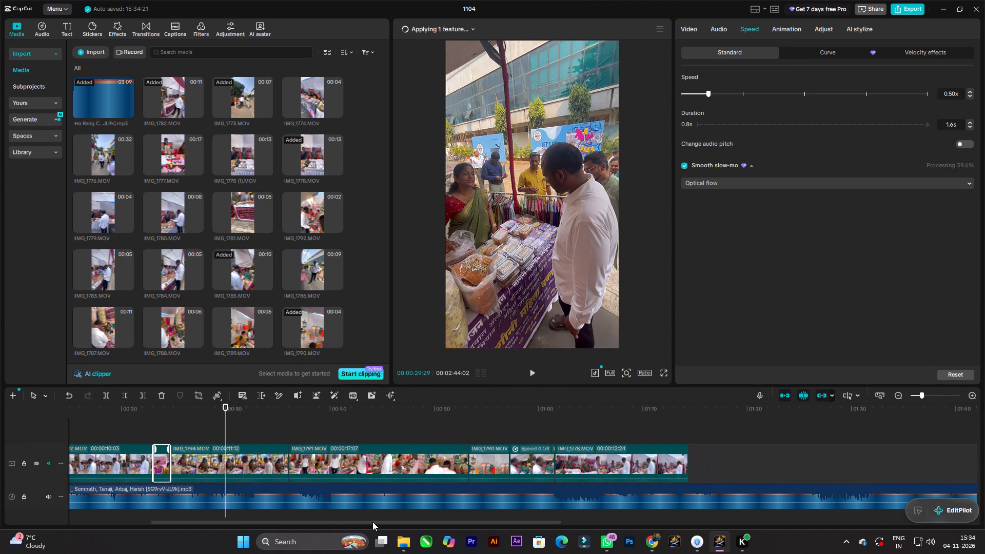
{"action": "key", "text": "space"}
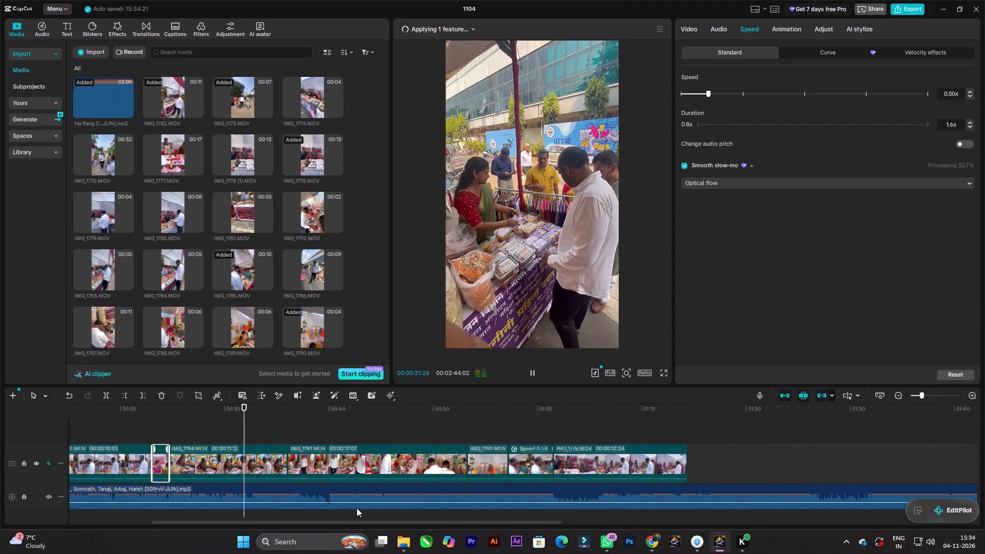
{"action": "key", "text": "space"}
{"action": "key", "text": "space"}
{"action": "key", "text": "space"}
{"action": "key", "text": "space"}
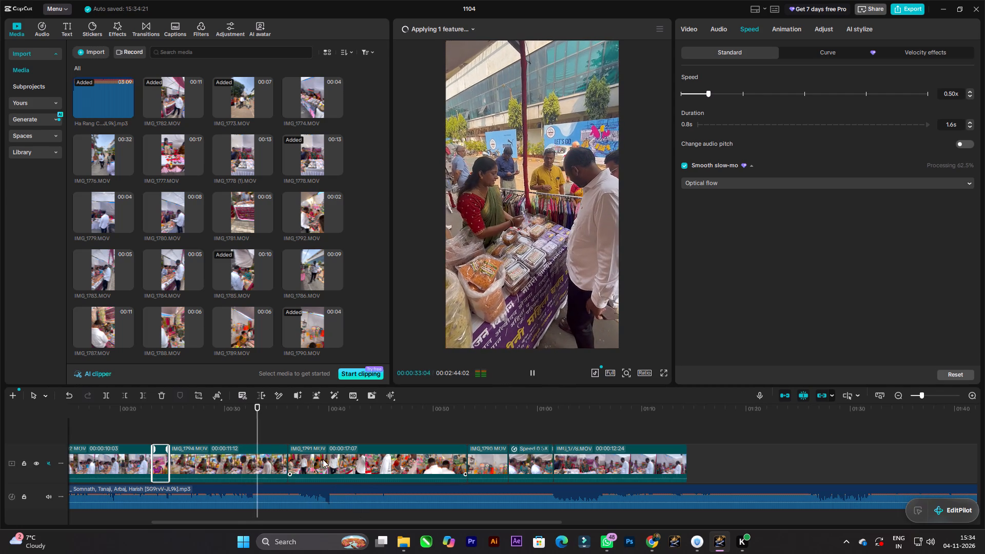
{"action": "key", "text": "space"}
{"action": "key", "text": "space"}
{"action": "key", "text": "space"}
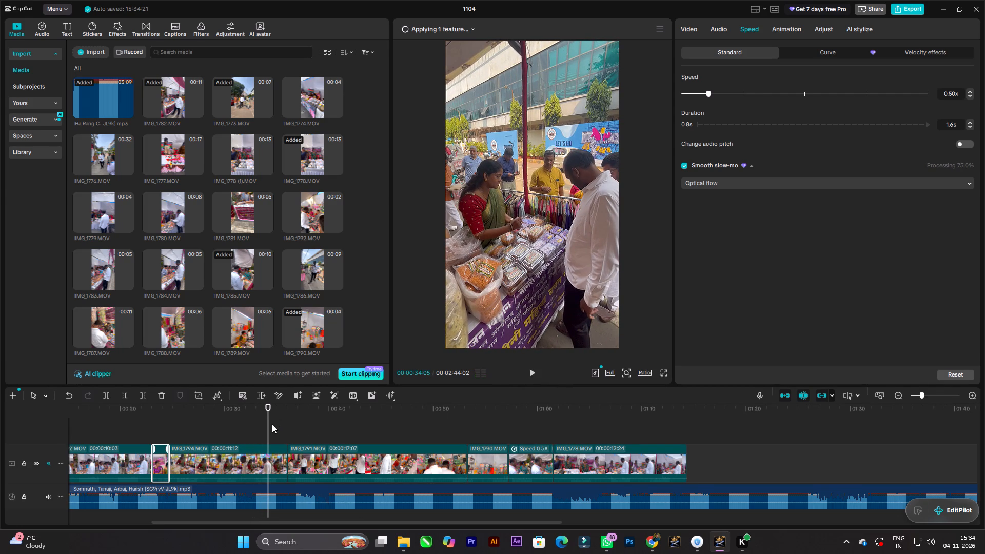
{"action": "left_click", "coordinate": [269, 443]}
{"action": "left_click", "coordinate": [271, 448]}
{"action": "left_click", "coordinate": [125, 395]}
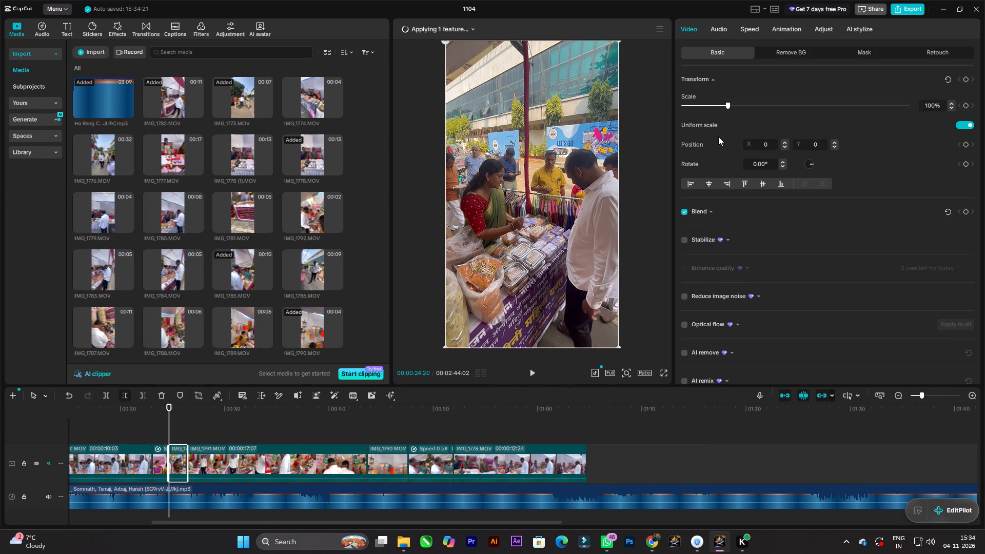
Slow the shortened IMG_1794 clip to 0.50x and turn on Smooth slow-mo with Optical flow.
{"action": "left_click", "coordinate": [749, 28]}
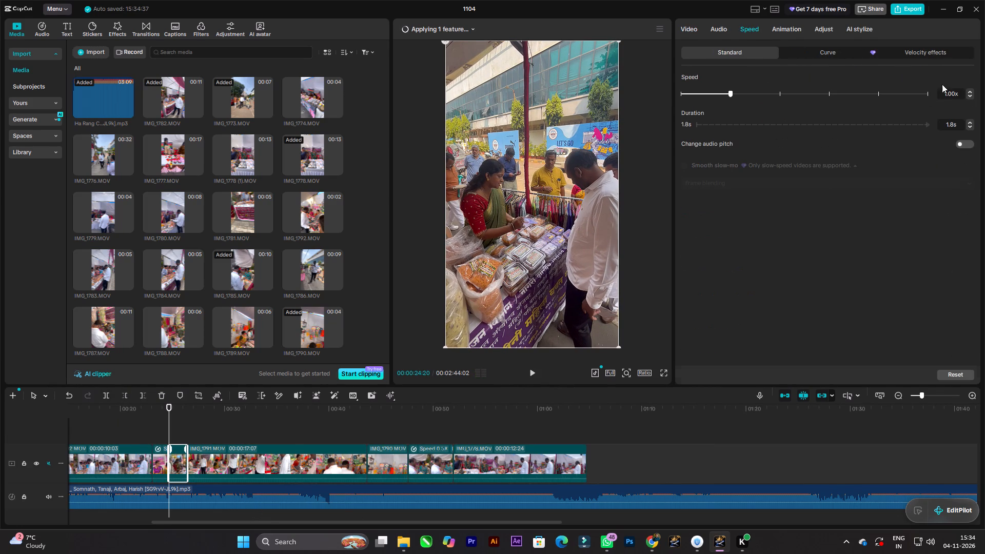
{"action": "left_click", "coordinate": [956, 95]}
{"action": "key", "text": "ctrl+a"}
{"action": "type", "text": "0.50"}
{"action": "key", "text": "Return"}
{"action": "left_click", "coordinate": [683, 167]}
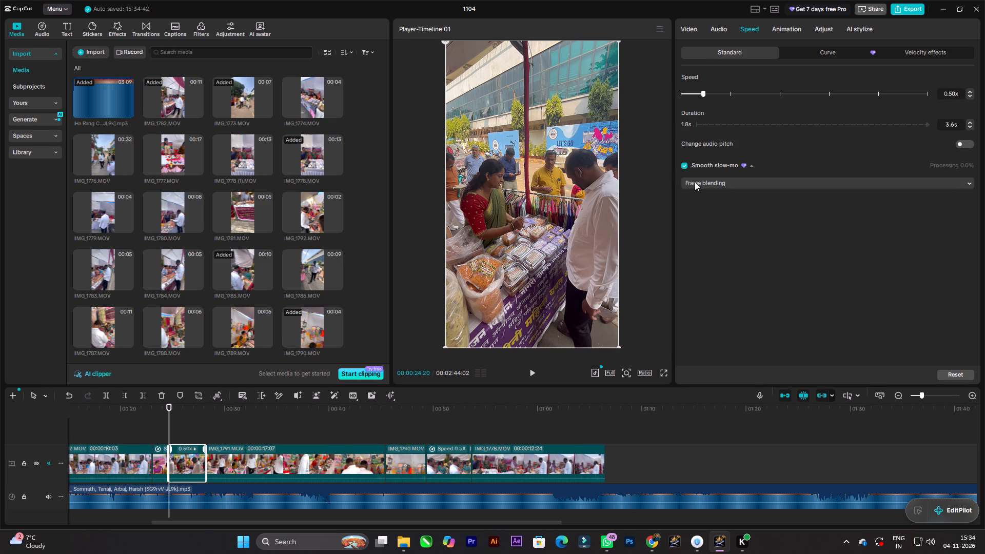
{"action": "left_click", "coordinate": [697, 183]}
{"action": "left_click", "coordinate": [715, 240]}
{"action": "left_click", "coordinate": [720, 230]}
Play on through the IMG_1791 clip, compare its closing moments with the music, and trim off its end at 00:00:39:15.
{"action": "key", "text": "space"}
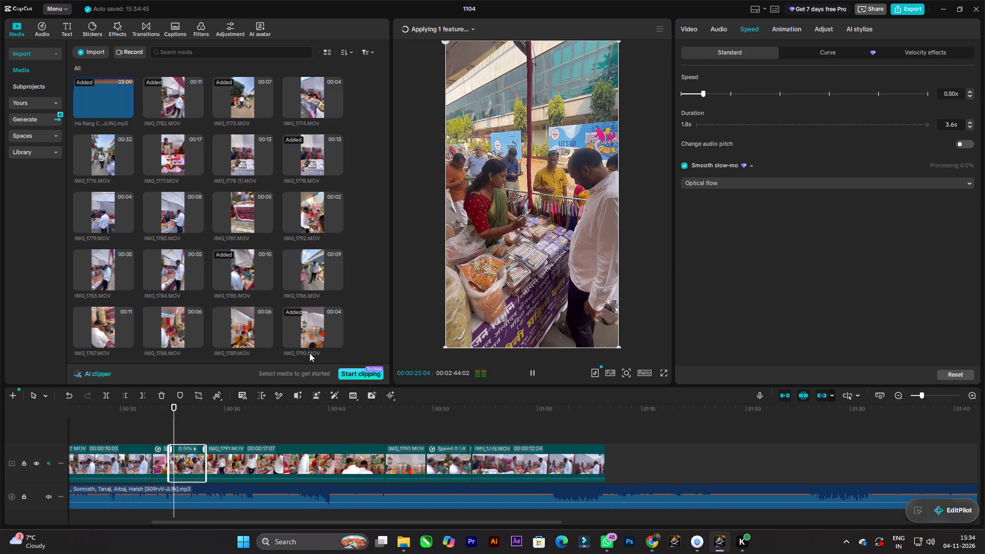
{"action": "scroll", "coordinate": [229, 408], "scroll_direction": "down", "scroll_amount": 5, "text": "ctrl"}
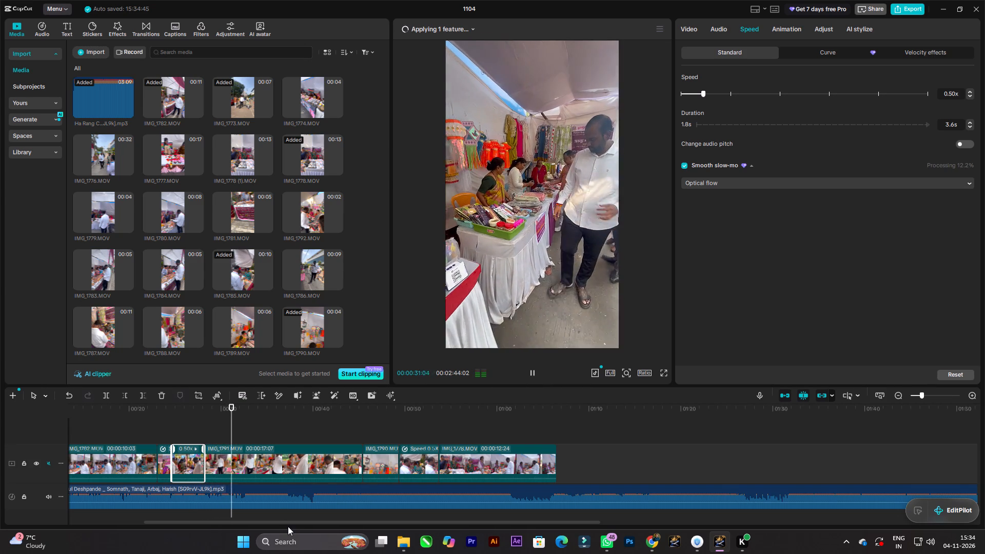
{"action": "left_click_drag", "start_coordinate": [291, 522], "coordinate": [331, 519]}
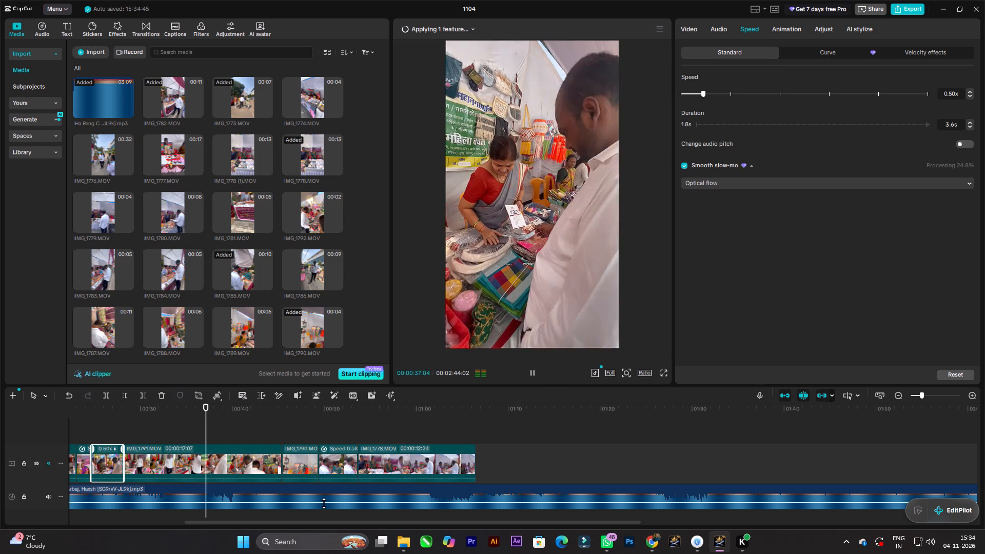
{"action": "key", "text": "space"}
{"action": "left_click_drag", "start_coordinate": [214, 410], "coordinate": [201, 408]}
{"action": "left_click", "coordinate": [208, 452]}
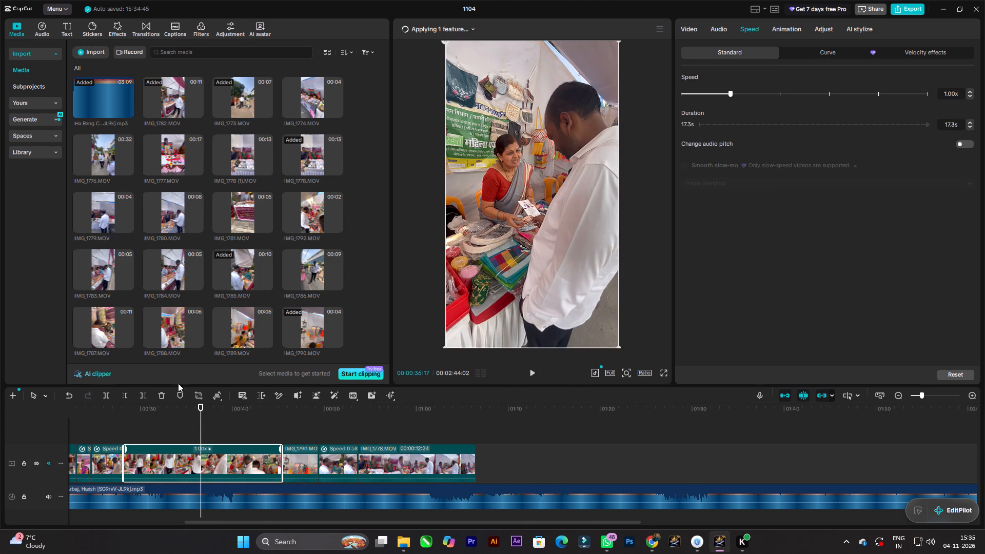
{"action": "key", "text": "space"}
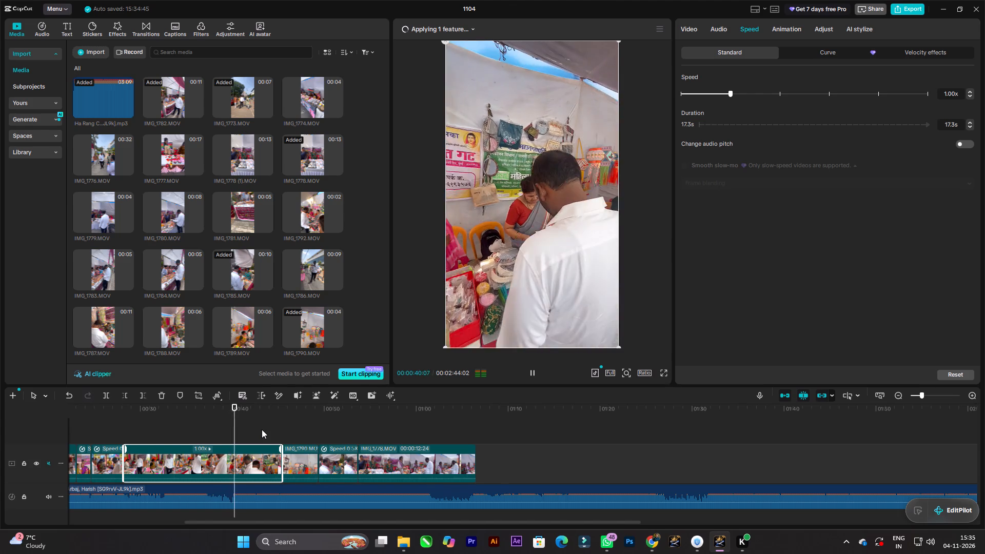
{"action": "key", "text": "space"}
{"action": "key", "text": "space"}
{"action": "key", "text": "space"}
{"action": "left_click_drag", "start_coordinate": [245, 410], "coordinate": [224, 407]}
{"action": "left_click", "coordinate": [235, 461]}
{"action": "key", "text": "space"}
{"action": "key", "text": "space"}
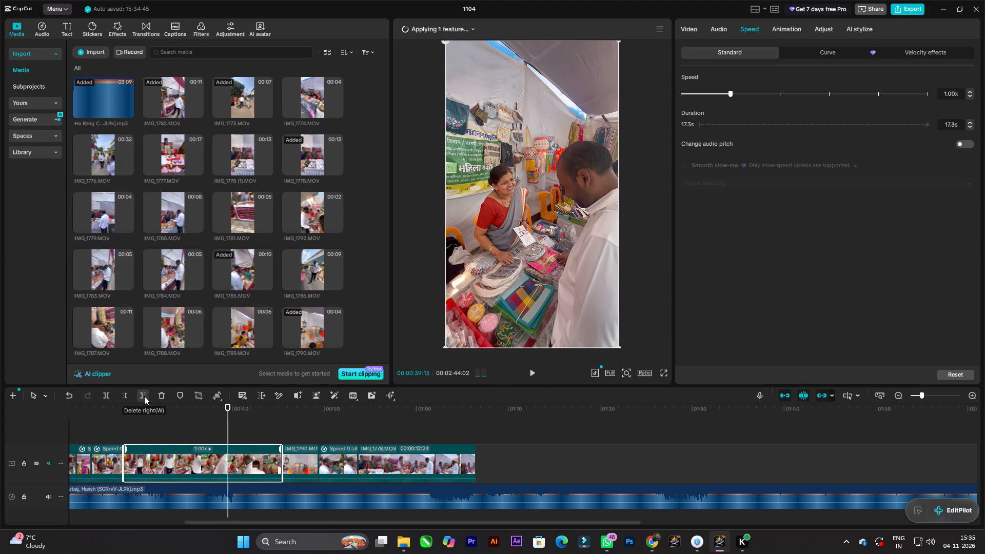
{"action": "left_click", "coordinate": [143, 395]}
Play the IMG_1790 lantern clip against the music and return to its start.
{"action": "key", "text": "space"}
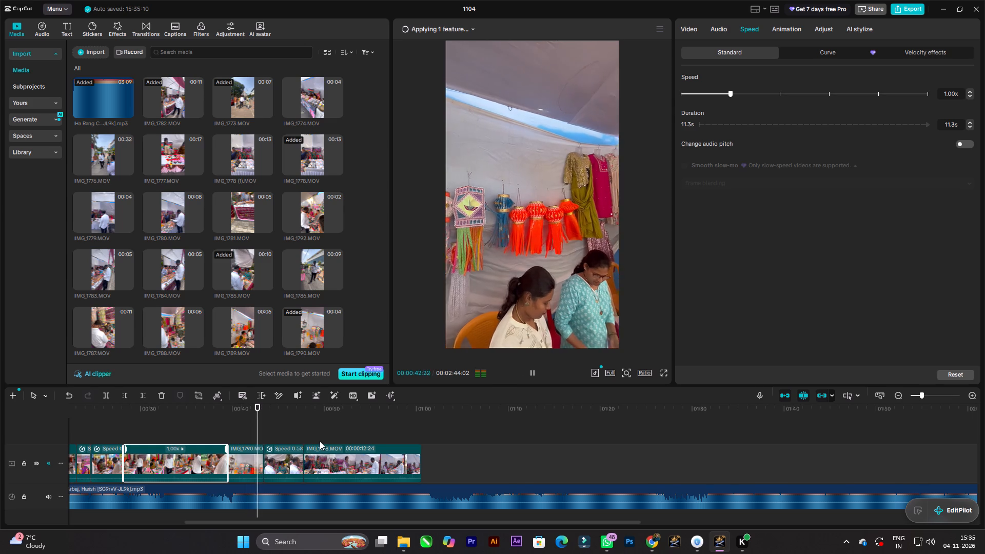
{"action": "key", "text": "space"}
{"action": "key", "text": "space"}
{"action": "key", "text": "space"}
{"action": "left_click_drag", "start_coordinate": [260, 420], "coordinate": [234, 417]}
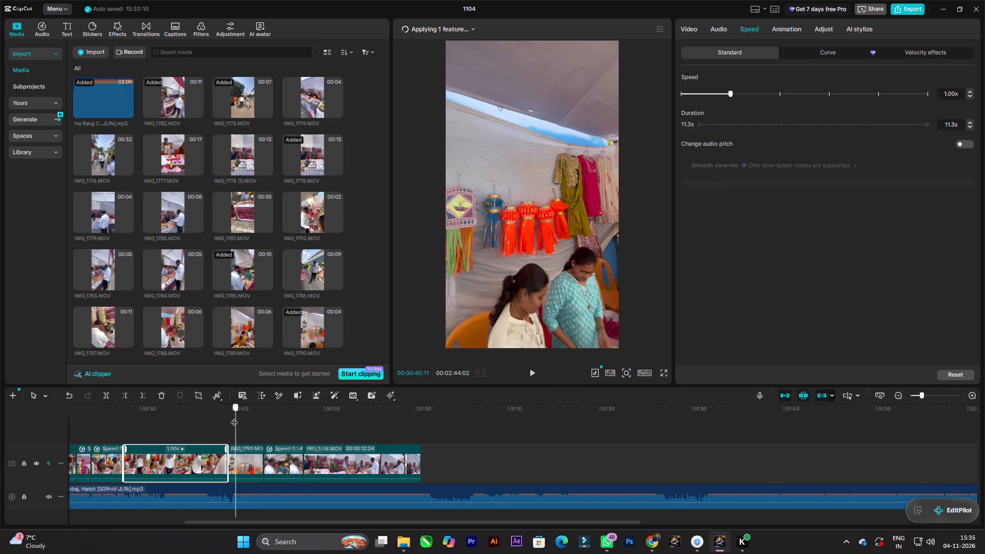
{"action": "left_click_drag", "start_coordinate": [234, 417], "coordinate": [230, 417]}
{"action": "left_click", "coordinate": [241, 458]}
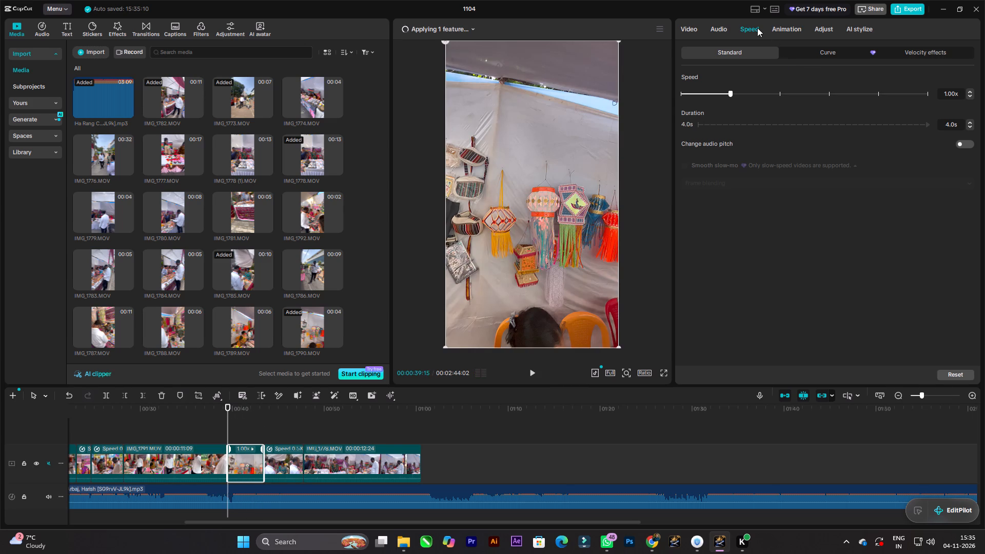
{"action": "key", "text": "space"}
{"action": "key", "text": "space"}
Go back to the start of the IMG_1791 clip and apply a Custom speed curve to it.
{"action": "left_click_drag", "start_coordinate": [229, 413], "coordinate": [119, 417]}
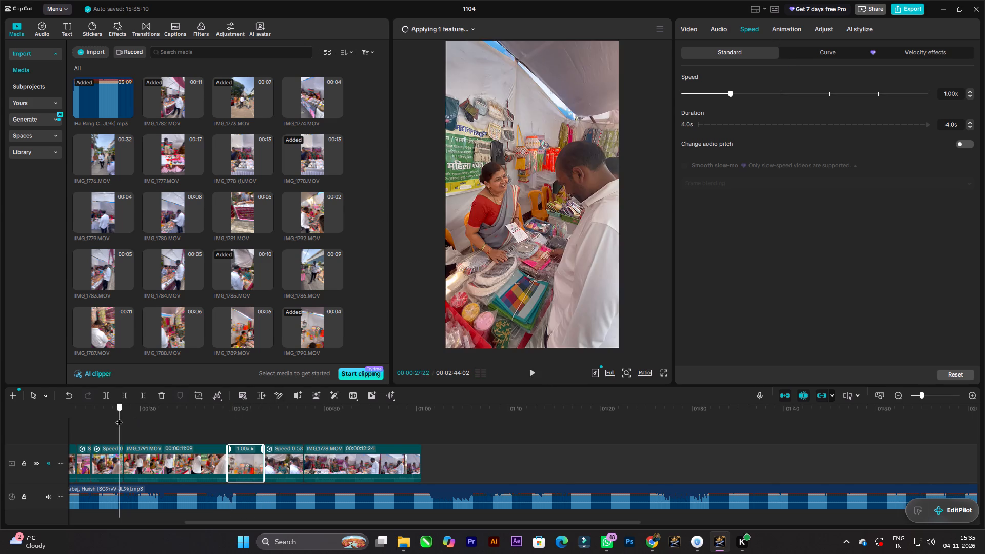
{"action": "left_click_drag", "start_coordinate": [119, 417], "coordinate": [123, 426]}
{"action": "left_click", "coordinate": [157, 465]}
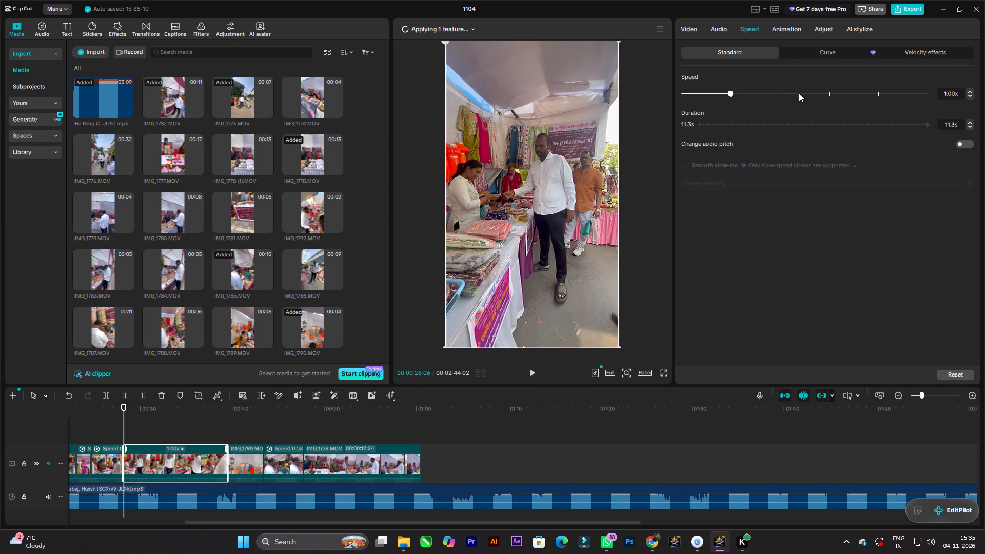
{"action": "left_click", "coordinate": [822, 51]}
{"action": "left_click", "coordinate": [751, 86]}
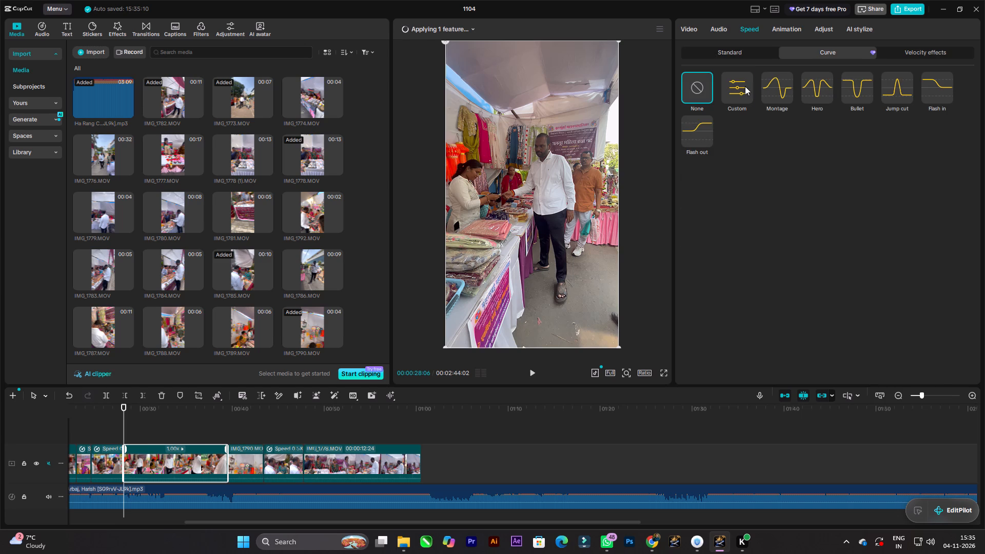
Play the start of IMG_1791 and lower the first point of its speed curve to 0.1x.
{"action": "key", "text": "space"}
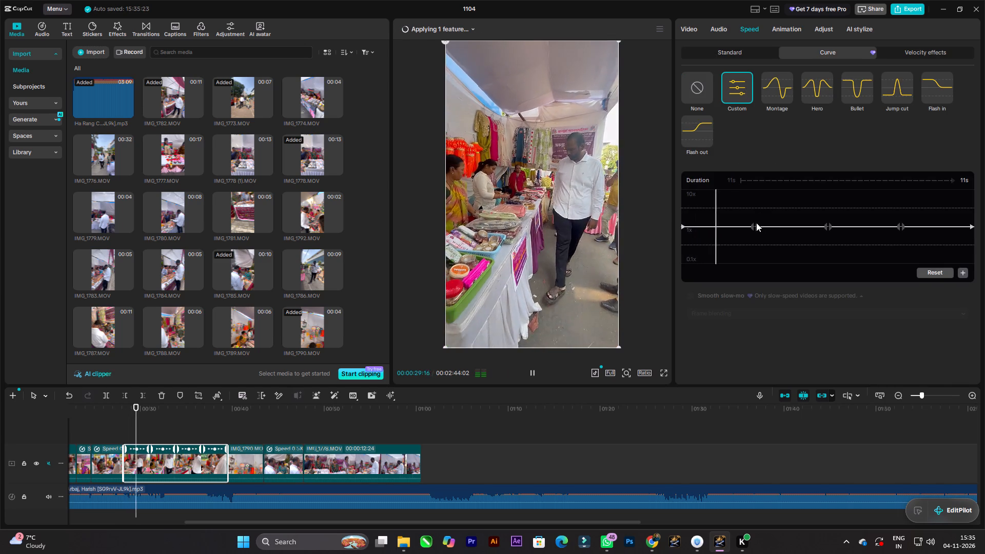
{"action": "key", "text": "space"}
{"action": "key", "text": "space"}
{"action": "key", "text": "space"}
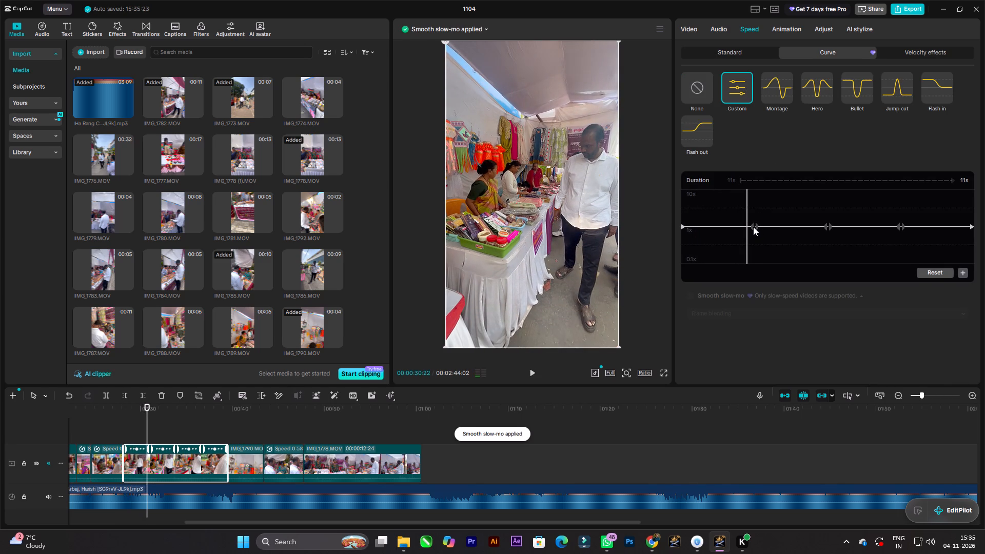
{"action": "left_click_drag", "start_coordinate": [753, 226], "coordinate": [751, 280]}
Replay IMG_1791 from its start and lower the middle point of its speed curve to 0.1x.
{"action": "left_click_drag", "start_coordinate": [735, 200], "coordinate": [647, 199]}
{"action": "key", "text": "space"}
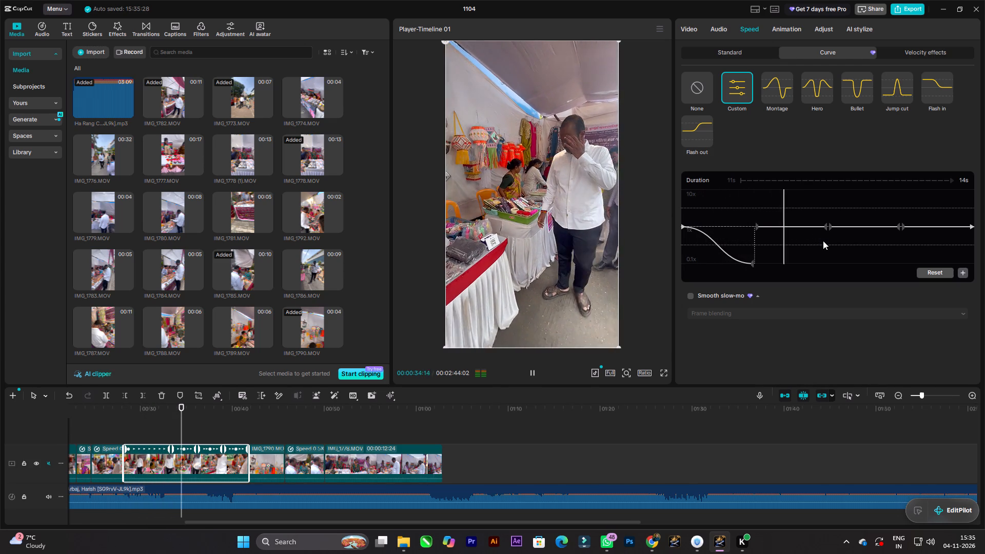
{"action": "key", "text": "space"}
{"action": "key", "text": "space"}
{"action": "key", "text": "space"}
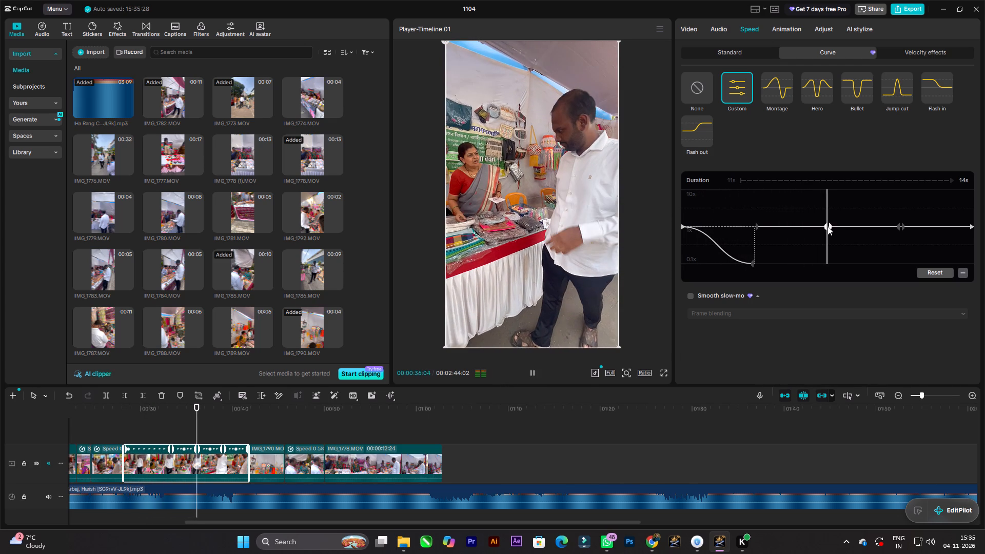
{"action": "left_click_drag", "start_coordinate": [826, 225], "coordinate": [836, 288]}
Replay IMG_1791 with its speed curve, turn on Smooth slow-mo with Optical flow, and play on into the lantern clip.
{"action": "left_click_drag", "start_coordinate": [834, 204], "coordinate": [678, 203]}
{"action": "key", "text": "space"}
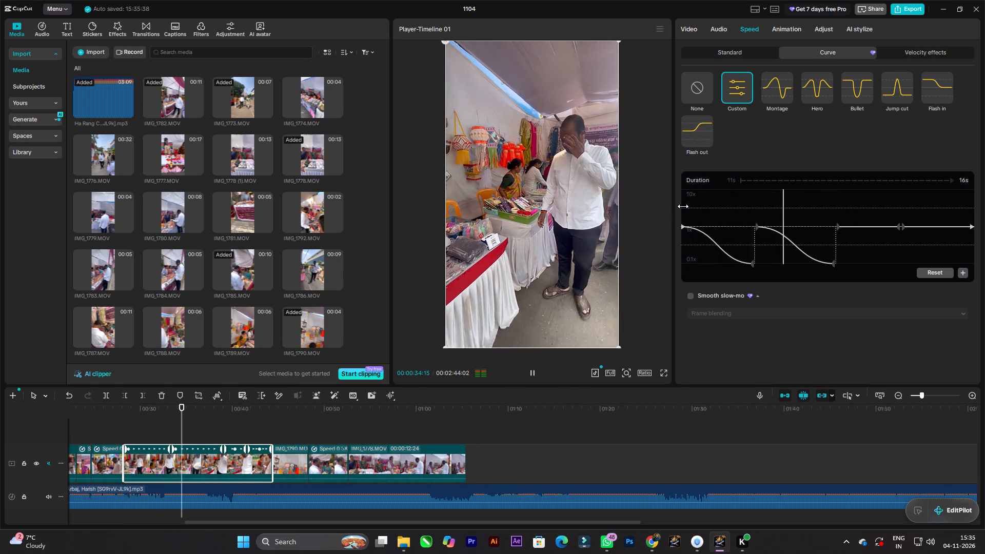
{"action": "left_click", "coordinate": [690, 295]}
{"action": "left_click", "coordinate": [704, 313]}
{"action": "left_click", "coordinate": [726, 349]}
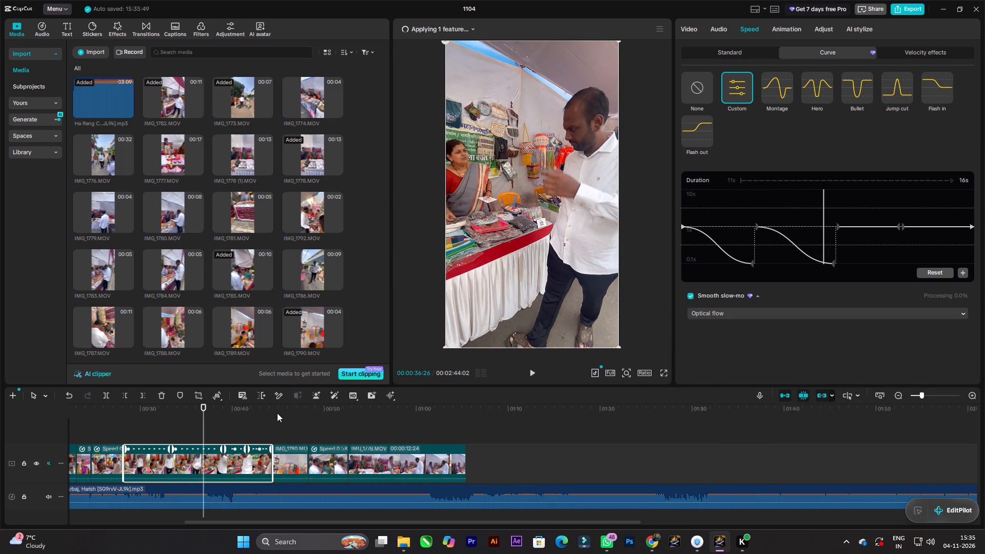
{"action": "key", "text": "space"}
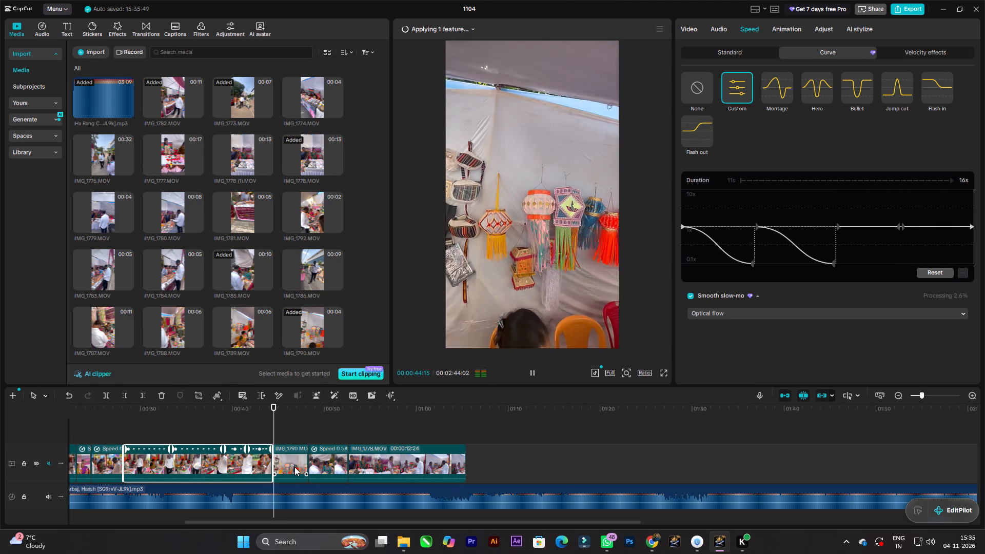
Play on through the last clip, IMG_1778, and trim its end at 00:01:02:03.
{"action": "key", "text": "space"}
{"action": "key", "text": "space"}
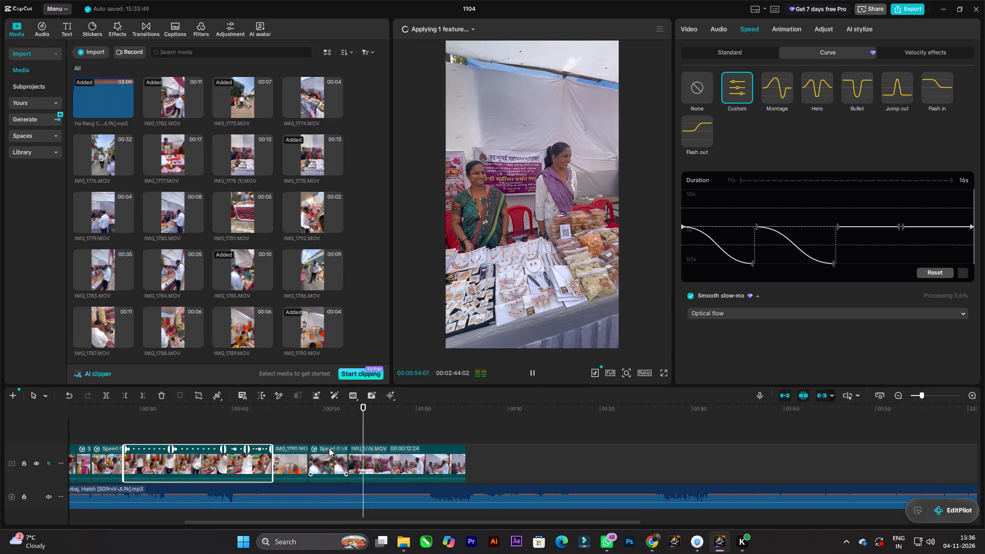
{"action": "scroll", "coordinate": [404, 459], "scroll_direction": "down", "scroll_amount": 3, "text": "ctrl"}
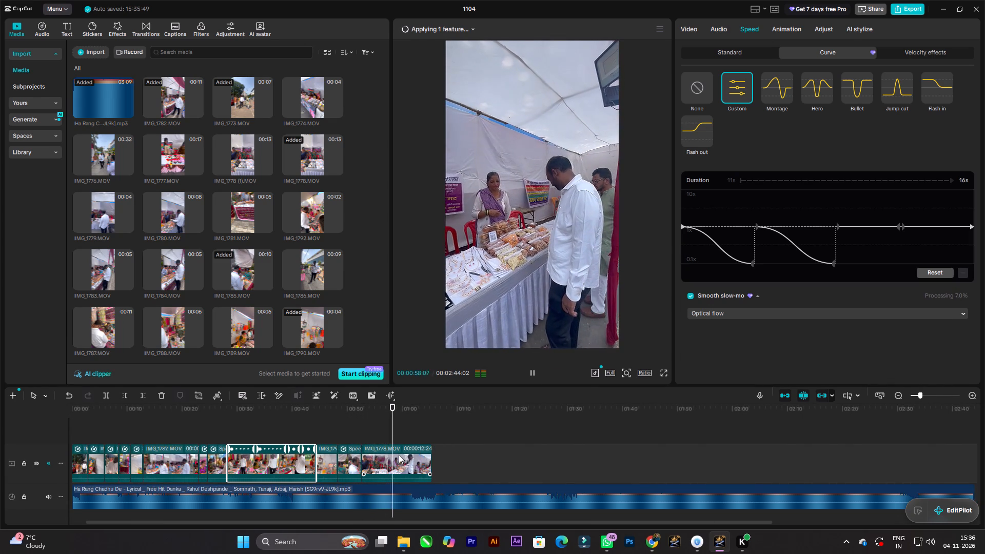
{"action": "scroll", "coordinate": [399, 454], "scroll_direction": "down", "scroll_amount": 1, "text": "ctrl"}
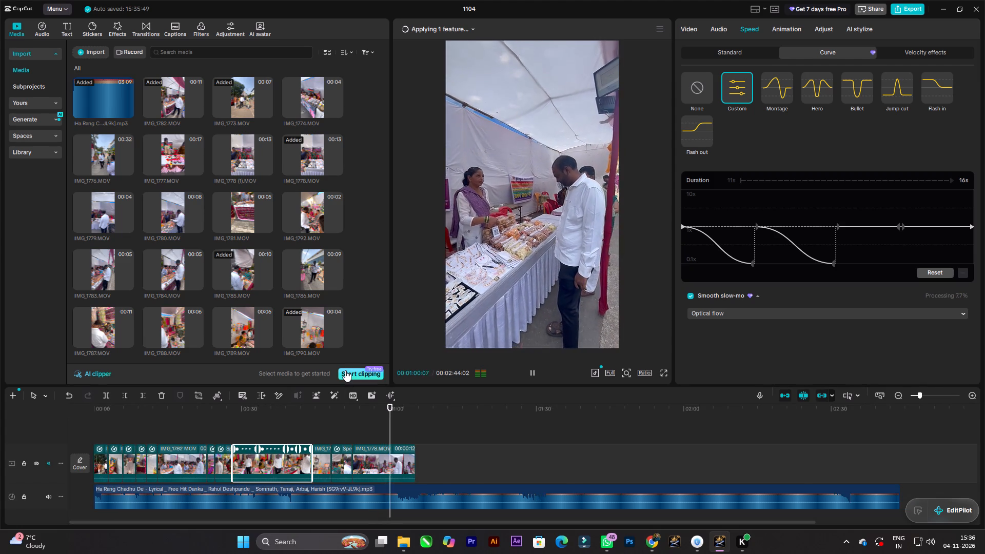
{"action": "key", "text": "space"}
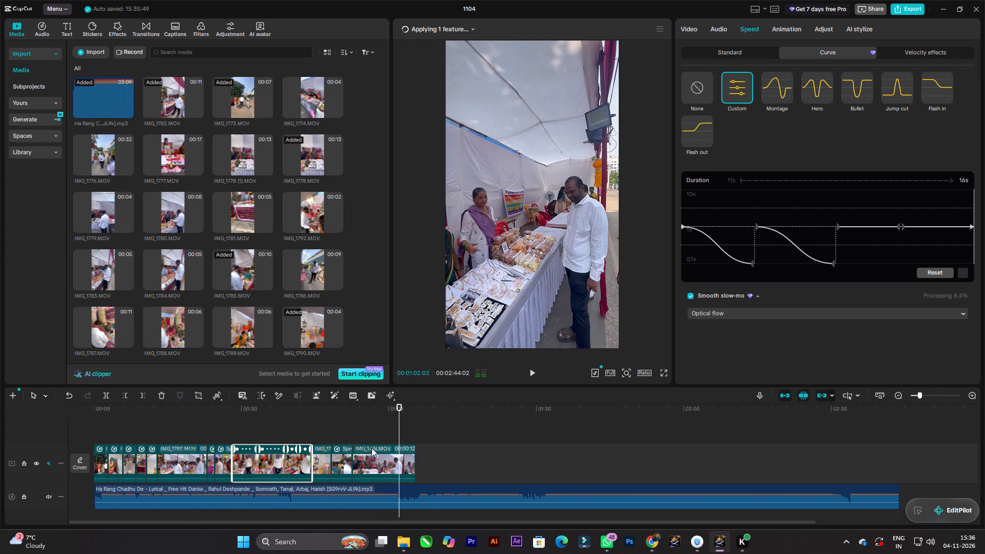
{"action": "left_click", "coordinate": [405, 467]}
{"action": "left_click", "coordinate": [143, 398]}
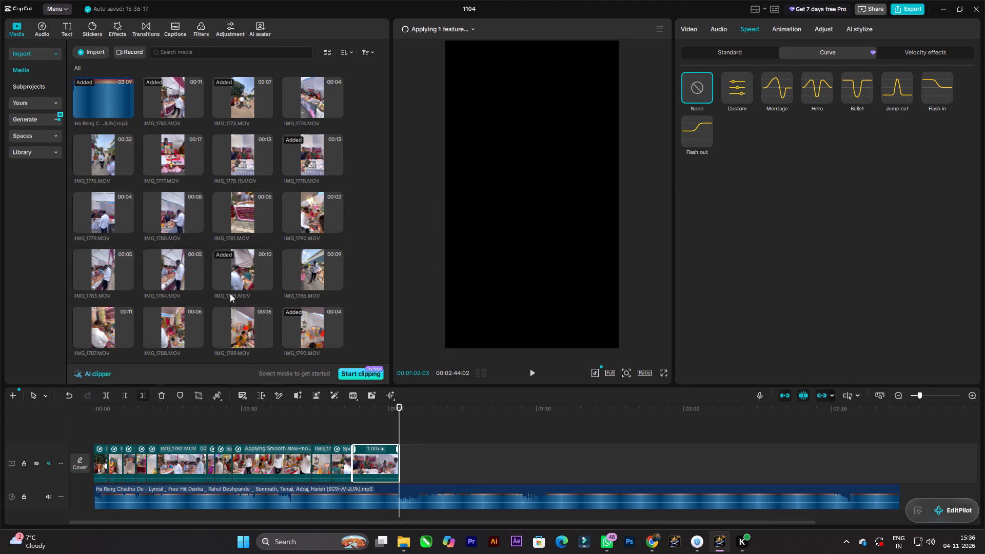
Preview unused and used event clips in the media library, from IMG_1787 to IMG_1802, to choose the next shot.
{"action": "scroll", "coordinate": [230, 293], "scroll_direction": "down", "scroll_amount": 1}
{"action": "left_click", "coordinate": [248, 284]}
{"action": "scroll", "coordinate": [284, 281], "scroll_direction": "down", "scroll_amount": 3}
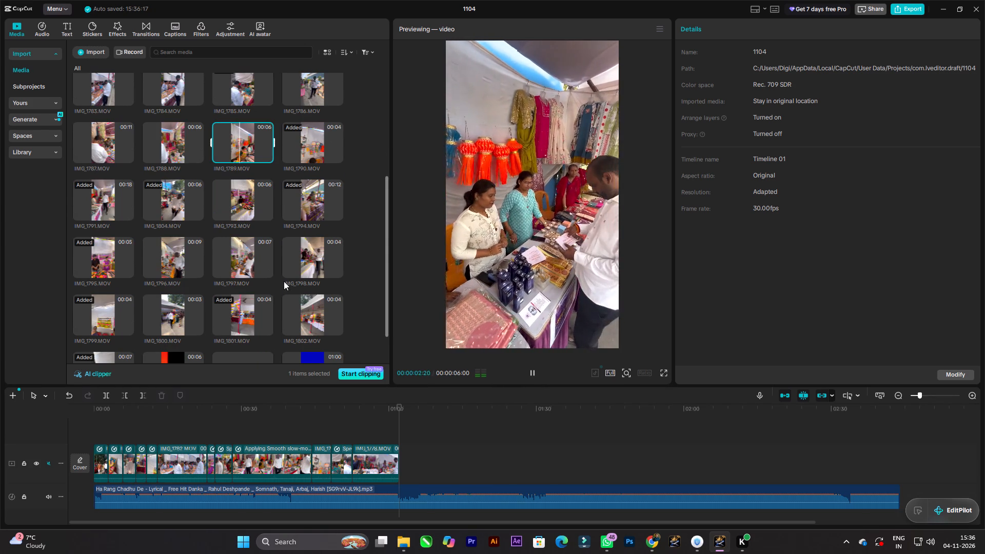
{"action": "left_click", "coordinate": [320, 252]}
{"action": "scroll", "coordinate": [308, 255], "scroll_direction": "down", "scroll_amount": 1}
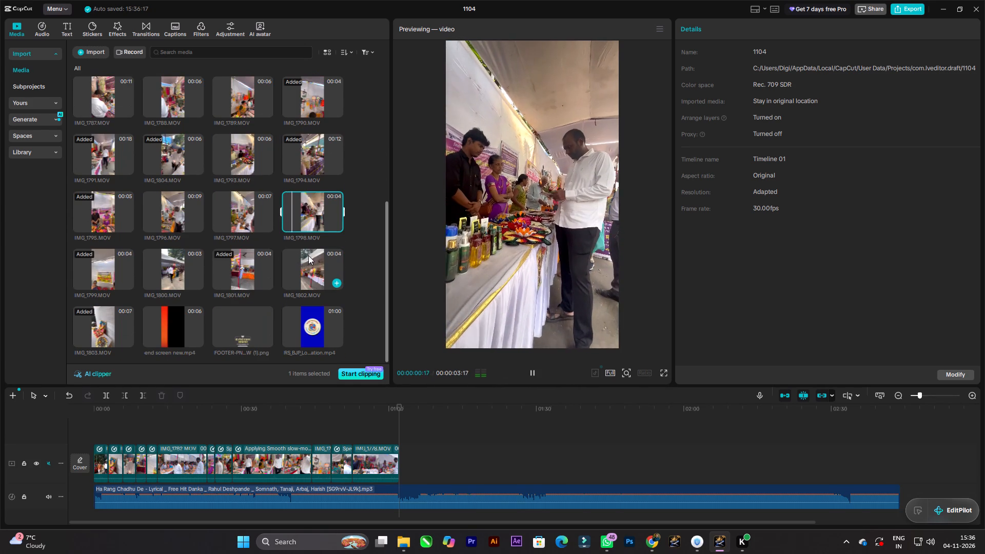
{"action": "scroll", "coordinate": [288, 264], "scroll_direction": "down", "scroll_amount": 2}
{"action": "left_click", "coordinate": [246, 266]}
{"action": "left_click", "coordinate": [307, 266]}
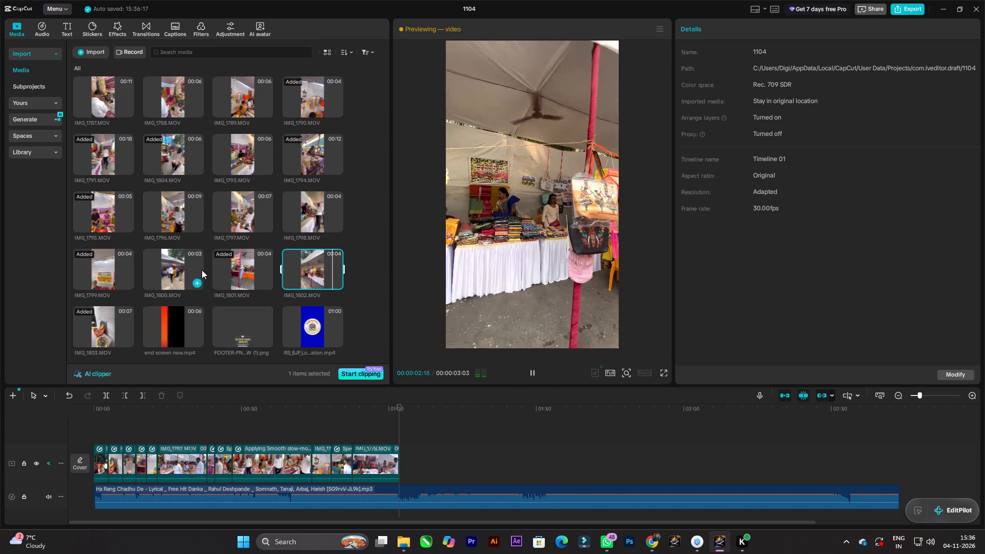
{"action": "left_click", "coordinate": [114, 213]}
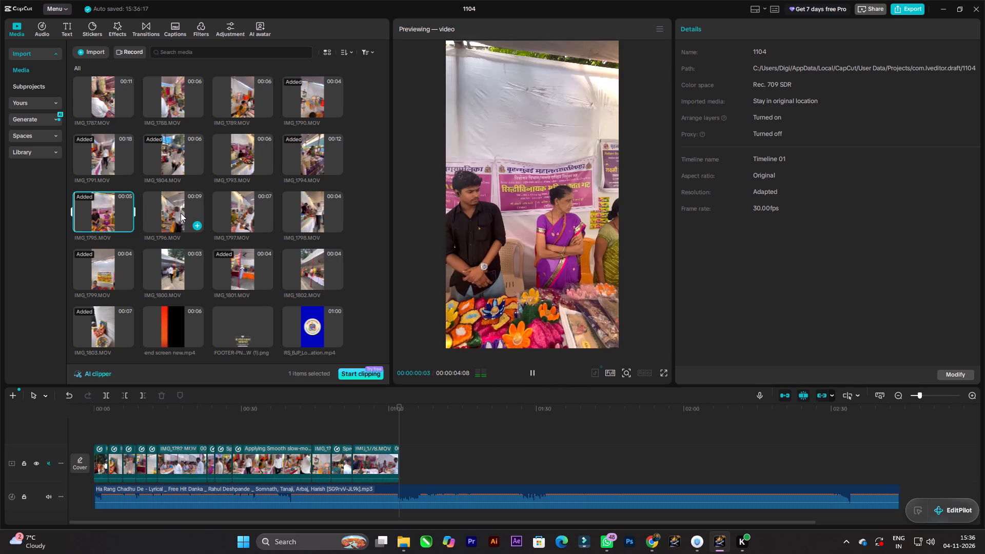
{"action": "left_click", "coordinate": [181, 213]}
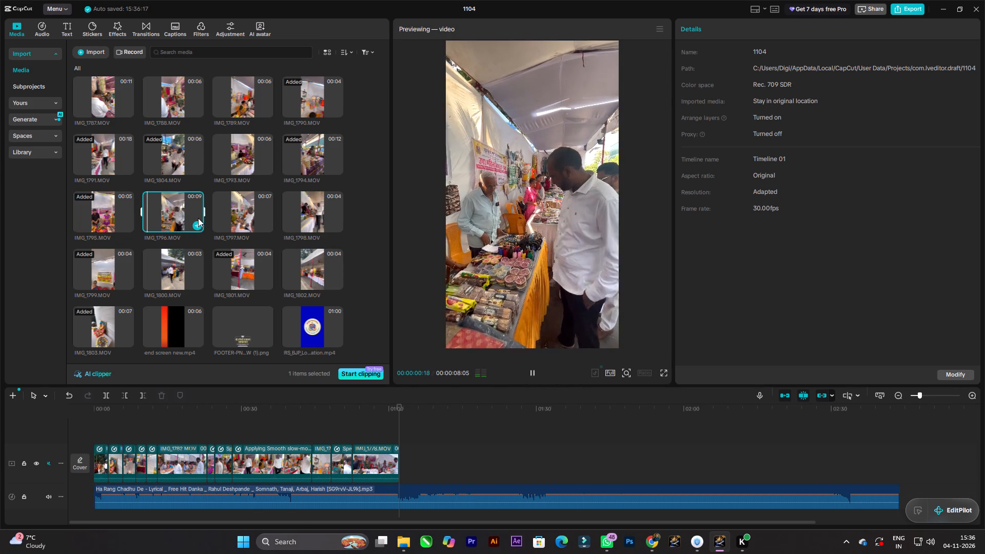
{"action": "left_click", "coordinate": [241, 160]}
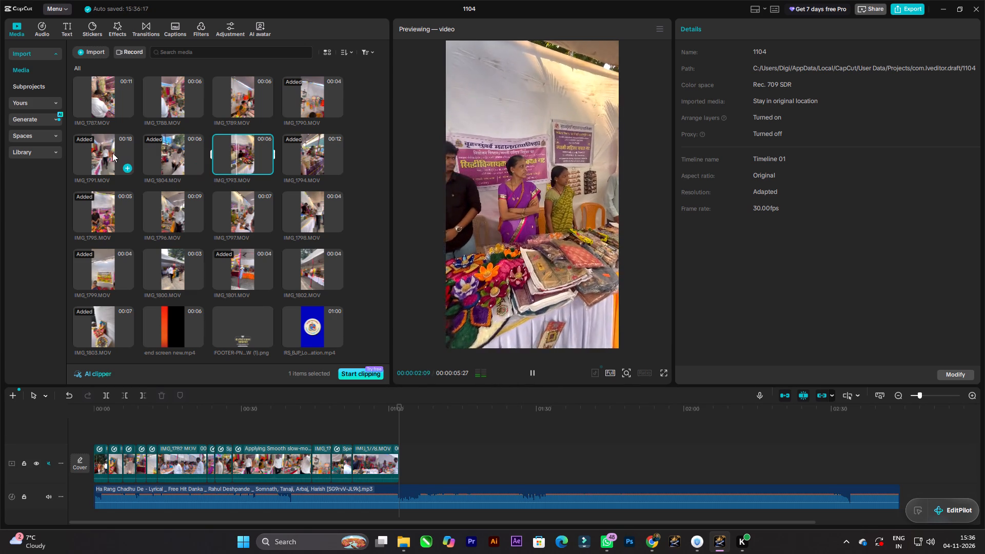
{"action": "left_click", "coordinate": [254, 101]}
{"action": "scroll", "coordinate": [250, 117], "scroll_direction": "up", "scroll_amount": 1}
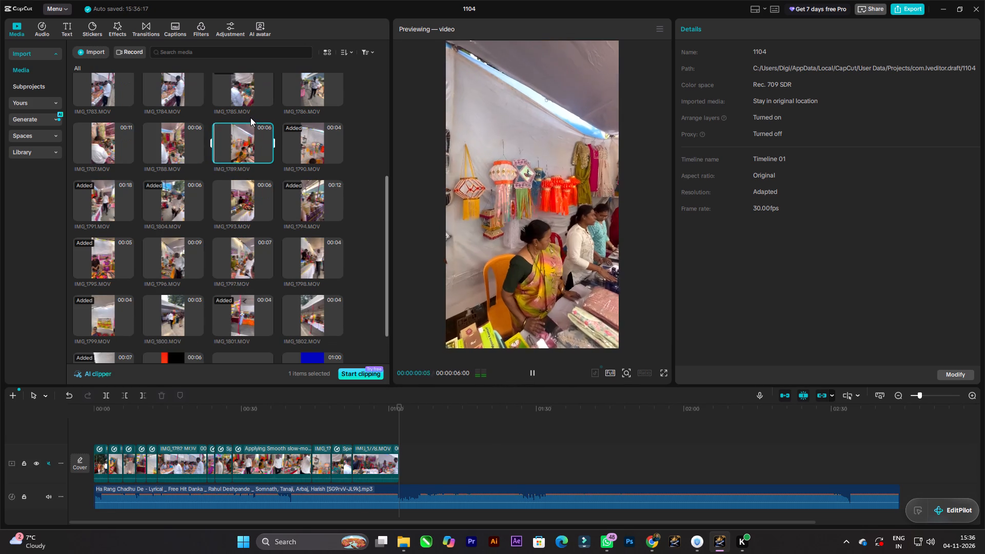
{"action": "left_click", "coordinate": [191, 135]}
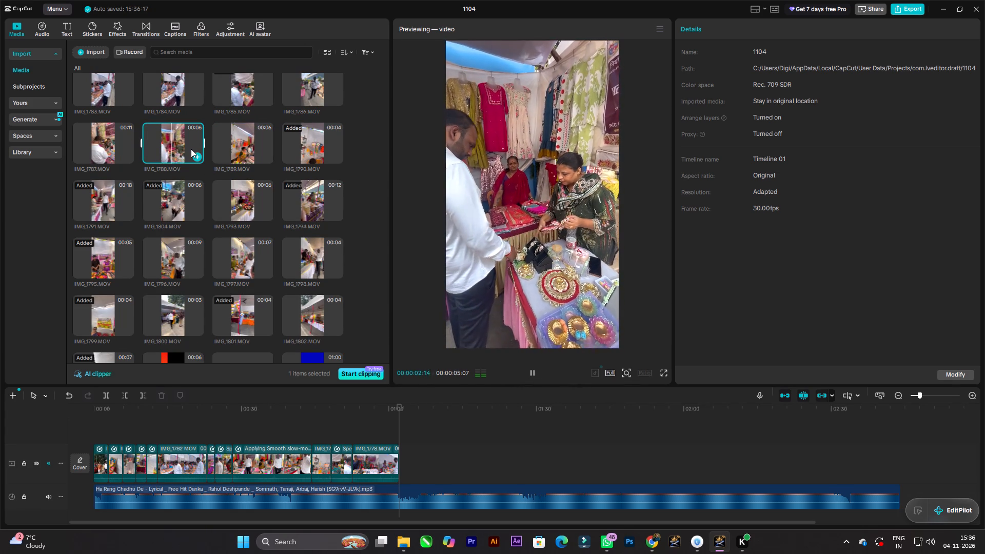
{"action": "left_click", "coordinate": [105, 138]}
{"action": "scroll", "coordinate": [228, 164], "scroll_direction": "up", "scroll_amount": 1}
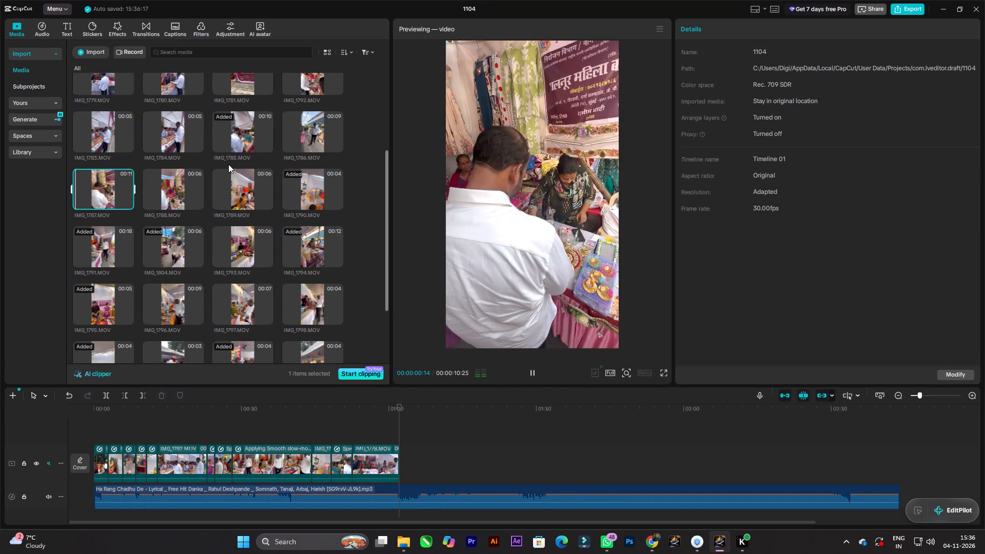
{"action": "scroll", "coordinate": [228, 164], "scroll_direction": "up", "scroll_amount": 1}
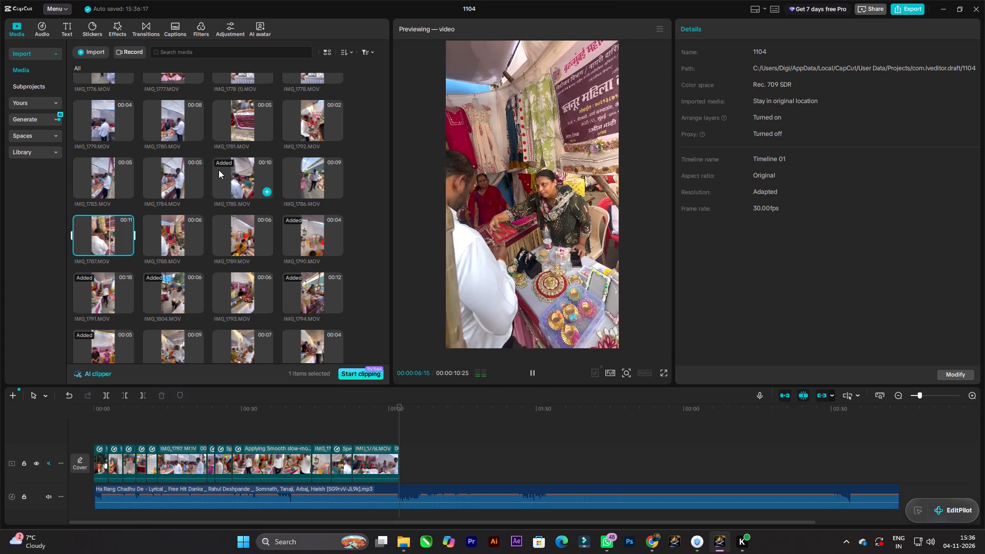
Preview IMG_1786.MOV and add it to the main track directly after the last clip.
{"action": "left_click", "coordinate": [314, 176]}
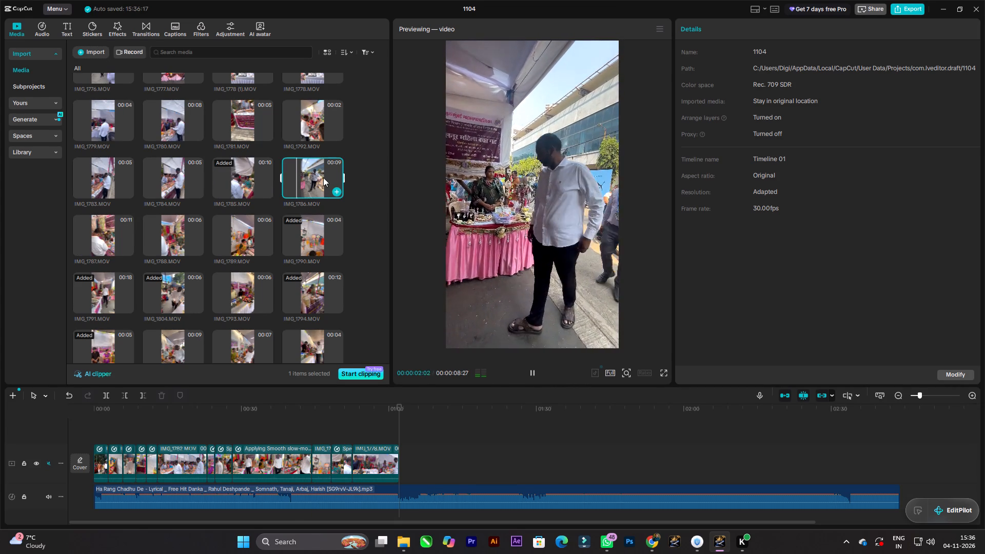
{"action": "left_click_drag", "start_coordinate": [322, 174], "coordinate": [430, 459]}
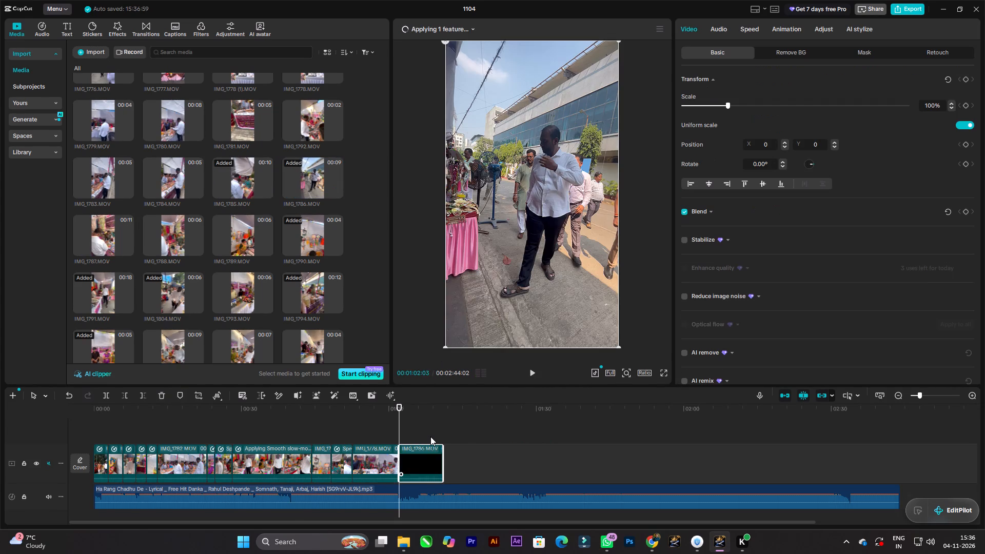
Play the opening of the IMG_1786 clip and trim off its start at 00:01:02:29.
{"action": "key", "text": "space"}
{"action": "key", "text": "space"}
{"action": "key", "text": "space"}
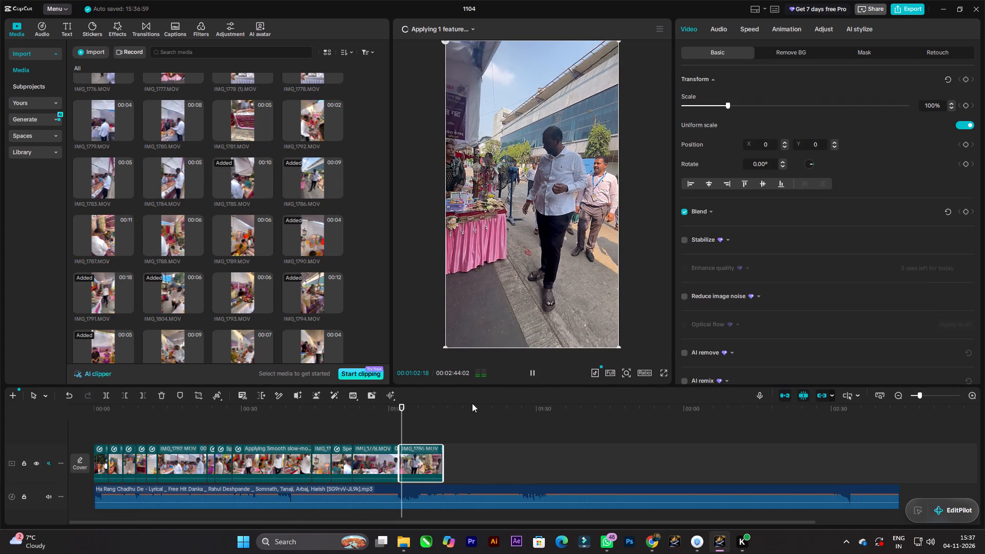
{"action": "key", "text": "space"}
{"action": "key", "text": "space"}
{"action": "key", "text": "space"}
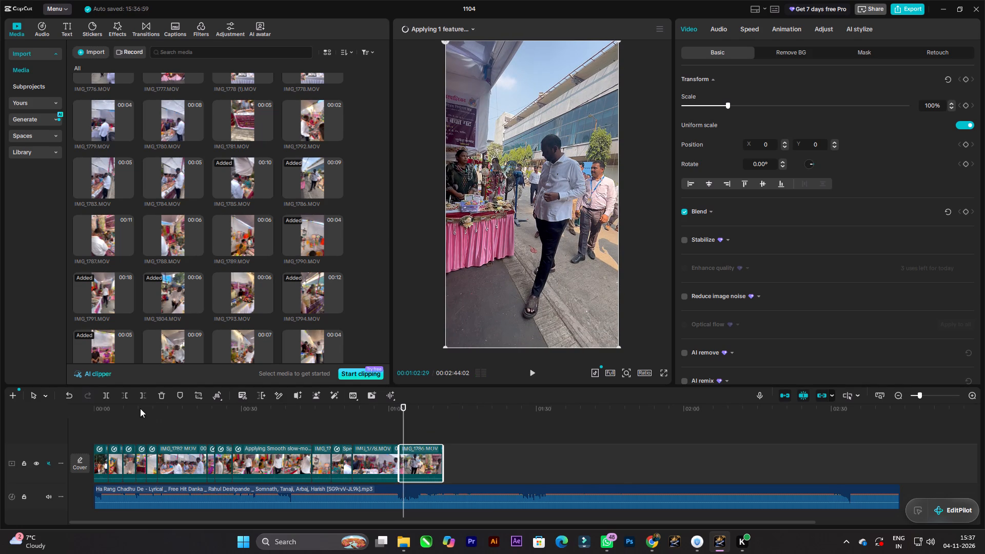
{"action": "left_click", "coordinate": [121, 394]}
Play the shortened IMG_1786 clip in short stretches almost to its end to judge which part to keep.
{"action": "key", "text": "space"}
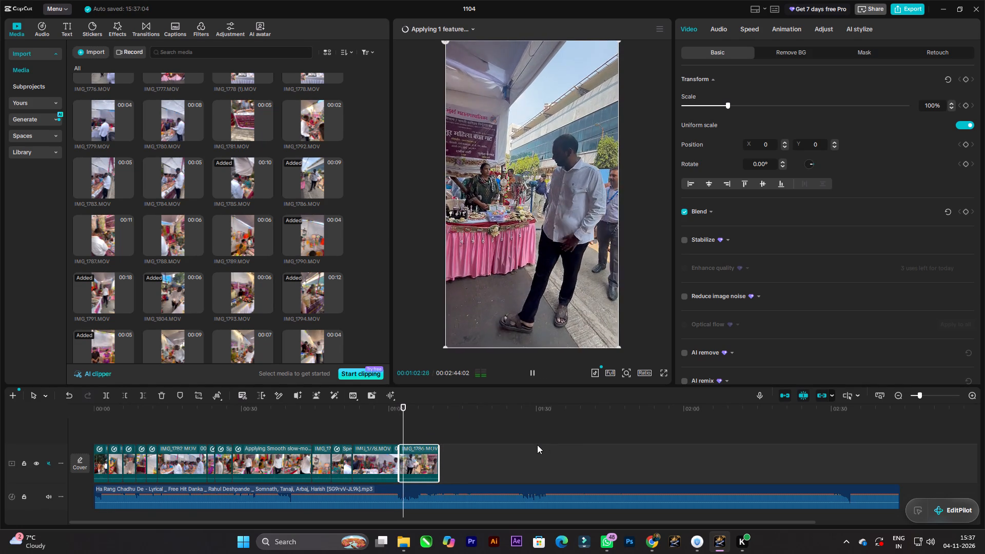
{"action": "key", "text": "space"}
{"action": "key", "text": "space"}
{"action": "key", "text": "space"}
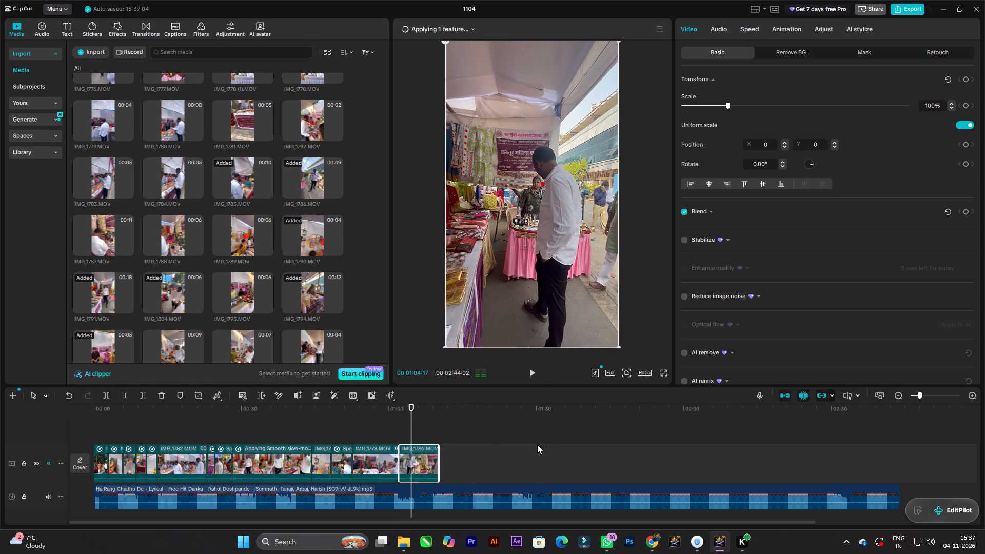
{"action": "key", "text": "space"}
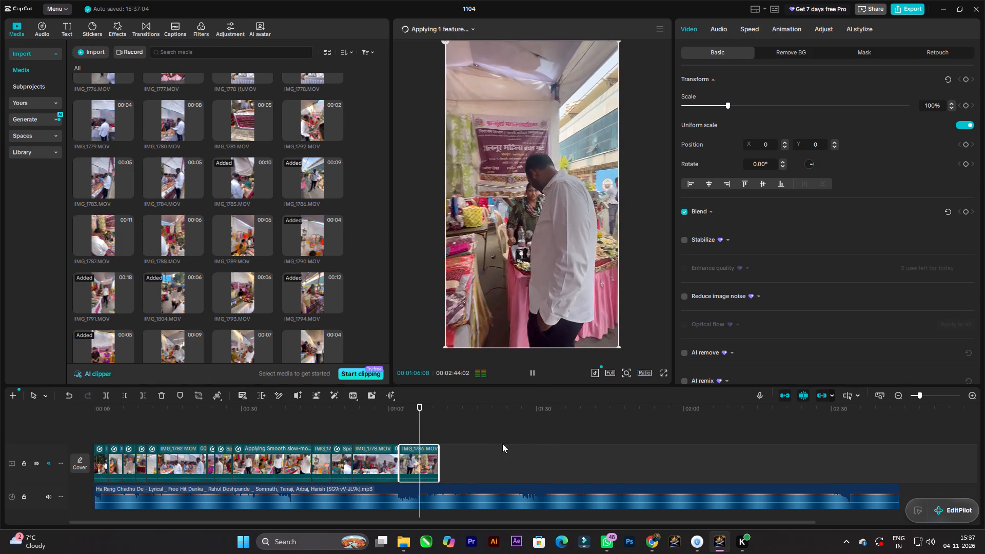
{"action": "key", "text": "space"}
{"action": "key", "text": "space"}
{"action": "key", "text": "space"}
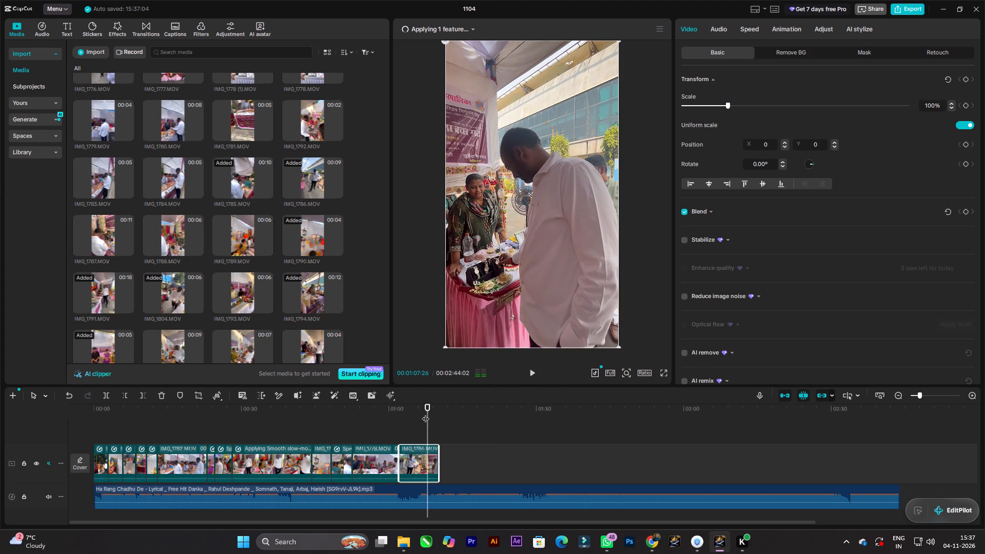
{"action": "key", "text": "space"}
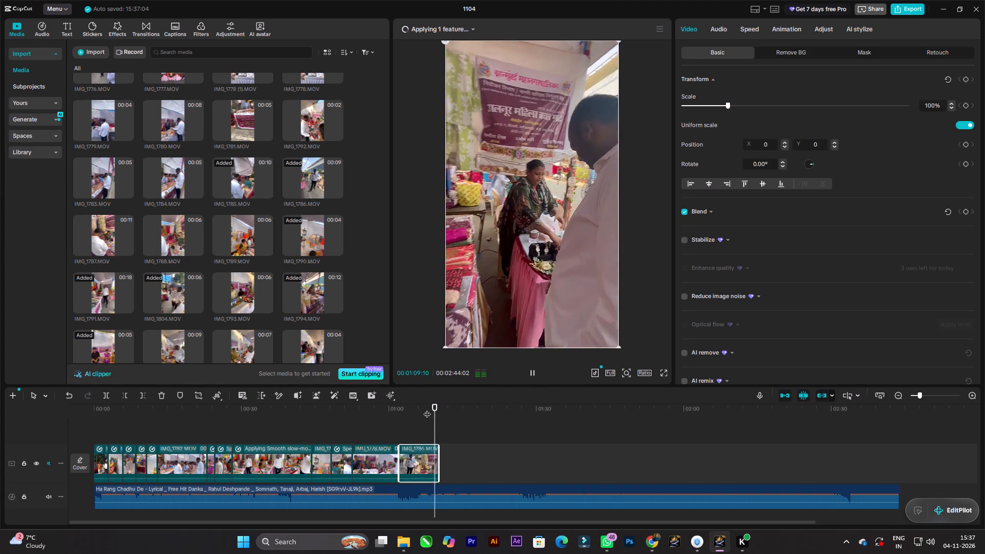
{"action": "key", "text": "space"}
Replay IMG_1786 from its start and trim its end at 00:01:04:09.
{"action": "left_click_drag", "start_coordinate": [438, 408], "coordinate": [403, 410]}
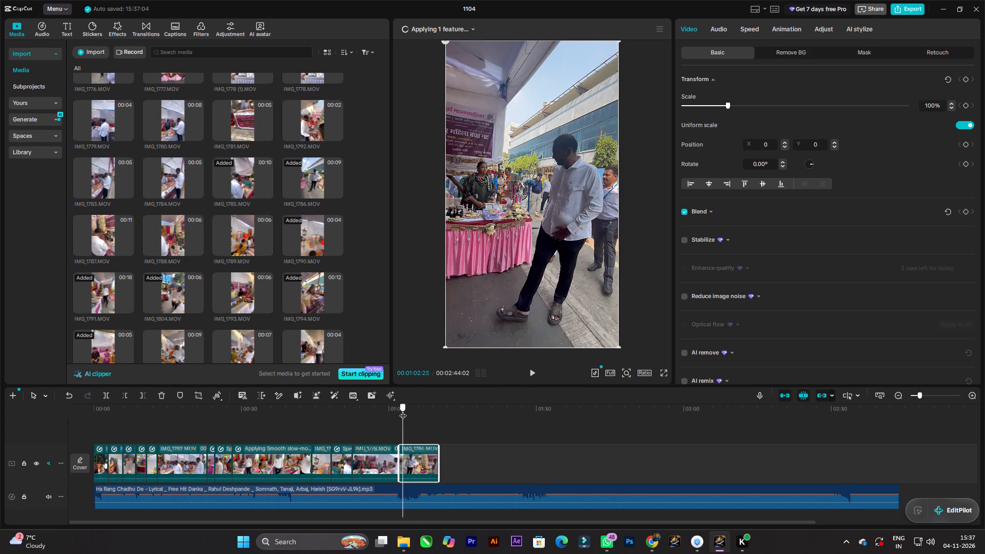
{"action": "left_click_drag", "start_coordinate": [403, 410], "coordinate": [400, 410]}
{"action": "key", "text": "space"}
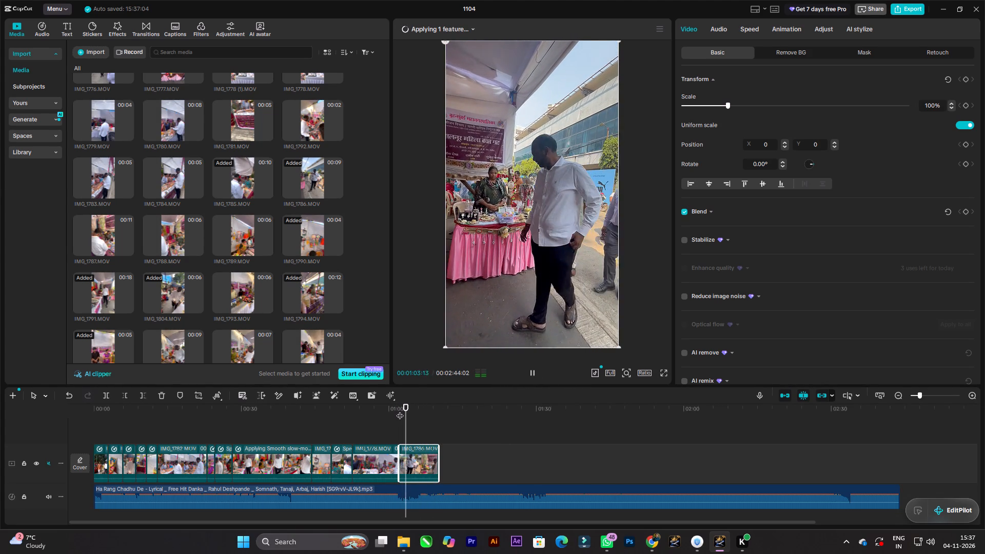
{"action": "key", "text": "space"}
{"action": "key", "text": "space"}
{"action": "key", "text": "space"}
{"action": "key", "text": "space"}
{"action": "key", "text": "space"}
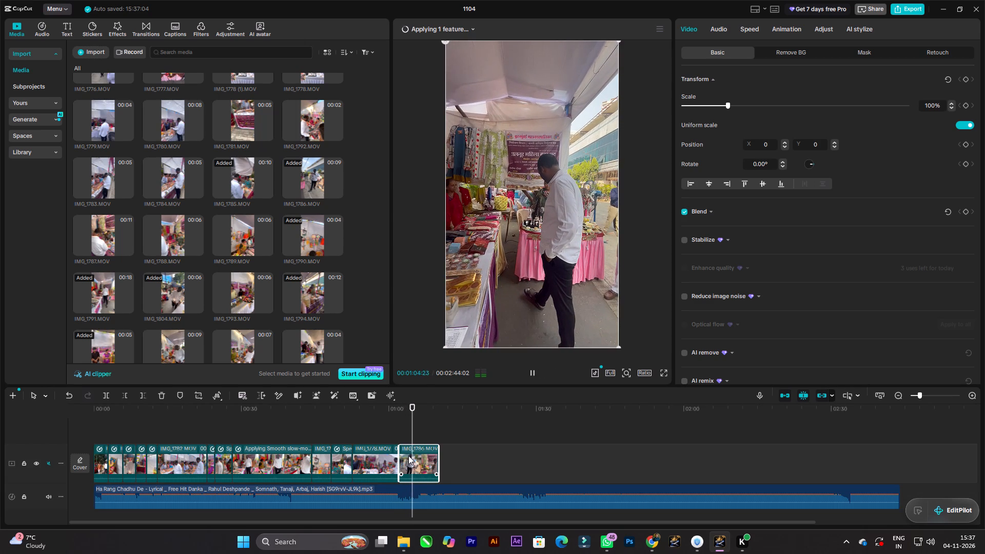
{"action": "left_click", "coordinate": [411, 421]}
{"action": "left_click", "coordinate": [410, 456]}
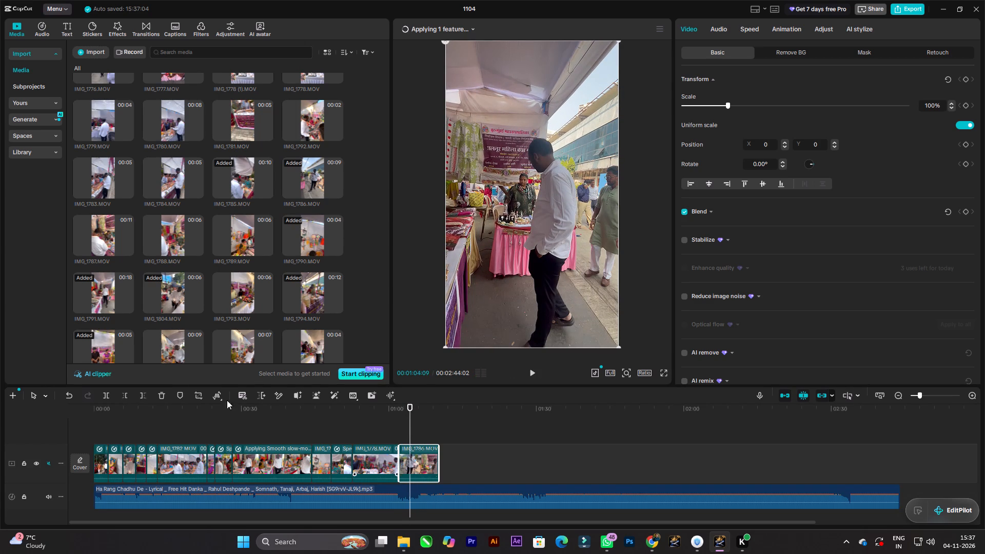
{"action": "left_click", "coordinate": [141, 396]}
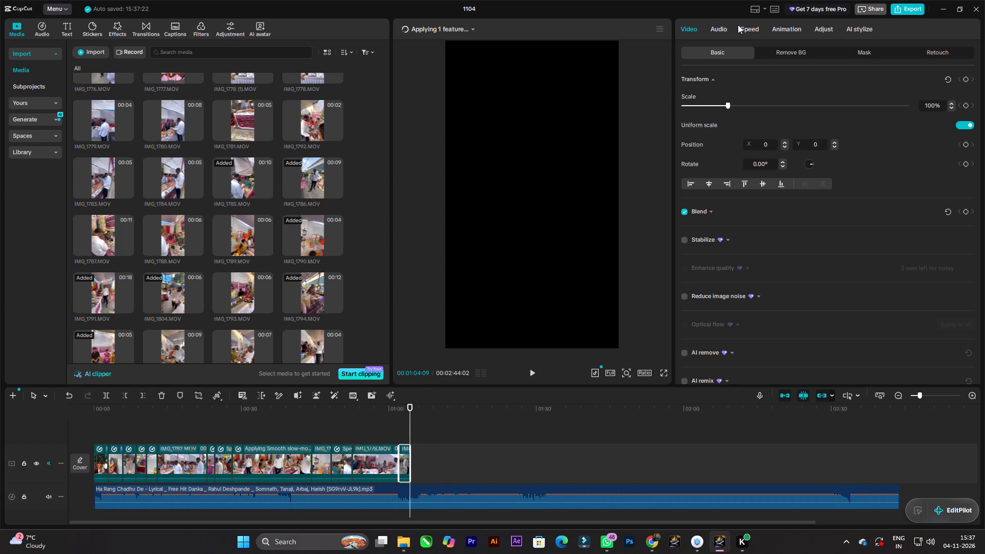
Slow the IMG_1786 clip to 0.50x and turn on Smooth slow-mo with Optical flow.
{"action": "left_click", "coordinate": [738, 25]}
{"action": "left_click", "coordinate": [731, 56]}
{"action": "left_click", "coordinate": [955, 90]}
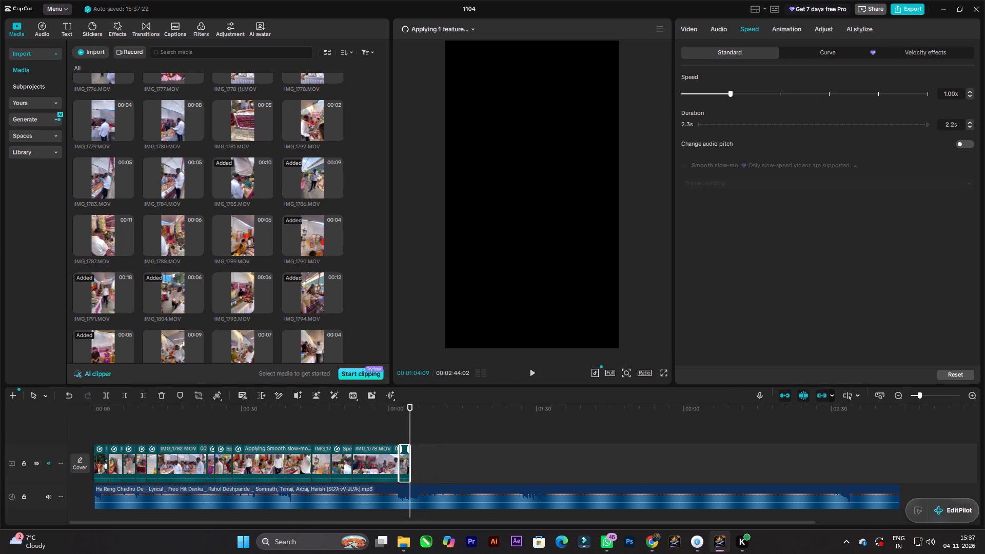
{"action": "key", "text": "ctrl+a"}
{"action": "type", "text": "0.50"}
{"action": "key", "text": "Return"}
{"action": "left_click", "coordinate": [683, 165]}
{"action": "left_click", "coordinate": [701, 176]}
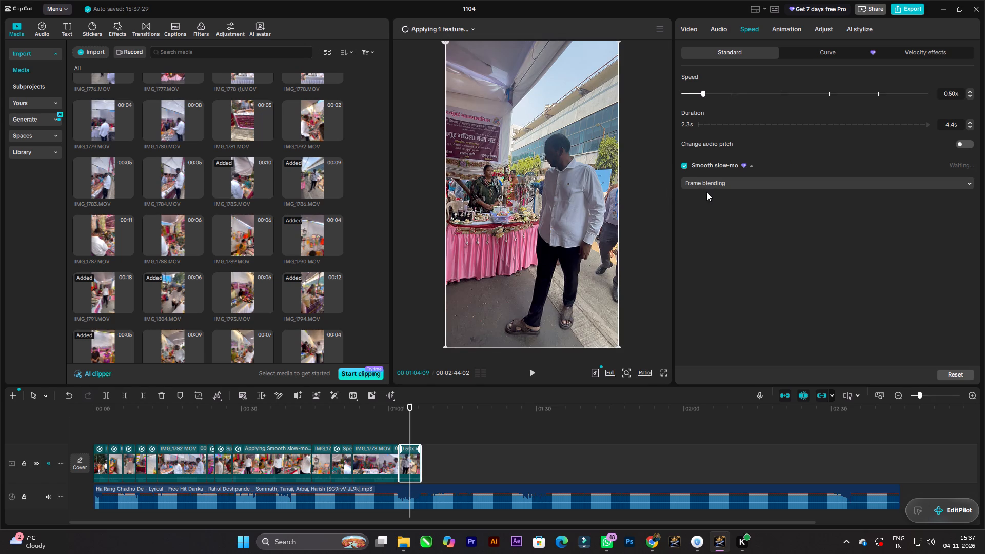
{"action": "left_click", "coordinate": [709, 179]}
{"action": "left_click", "coordinate": [720, 234]}
Move the slowed IMG_1786 clip from the end of the main track to between the third and fourth clips, at about 8.5 seconds.
{"action": "left_click_drag", "start_coordinate": [403, 466], "coordinate": [164, 408]}
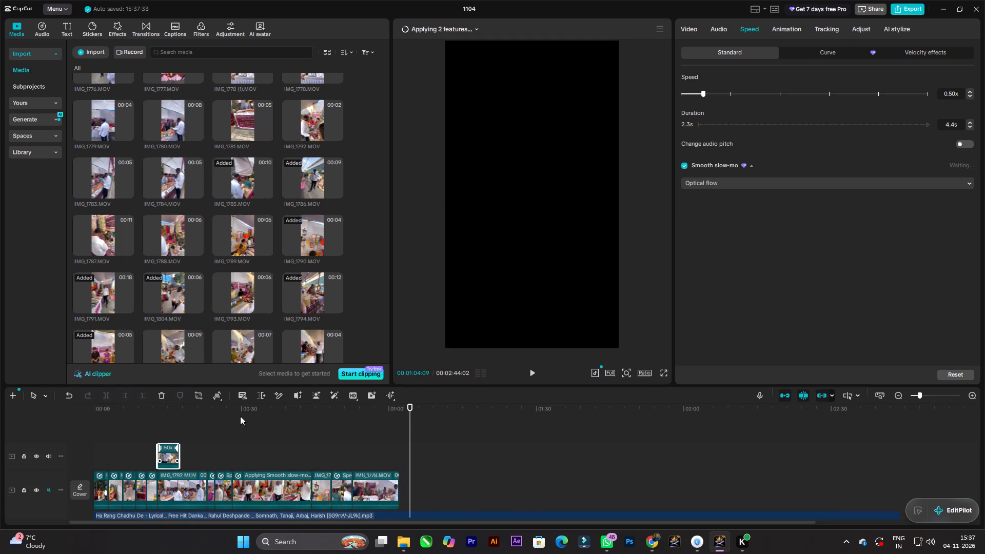
{"action": "scroll", "coordinate": [309, 386], "scroll_direction": "down", "scroll_amount": 3}
{"action": "left_click_drag", "start_coordinate": [412, 410], "coordinate": [159, 402]}
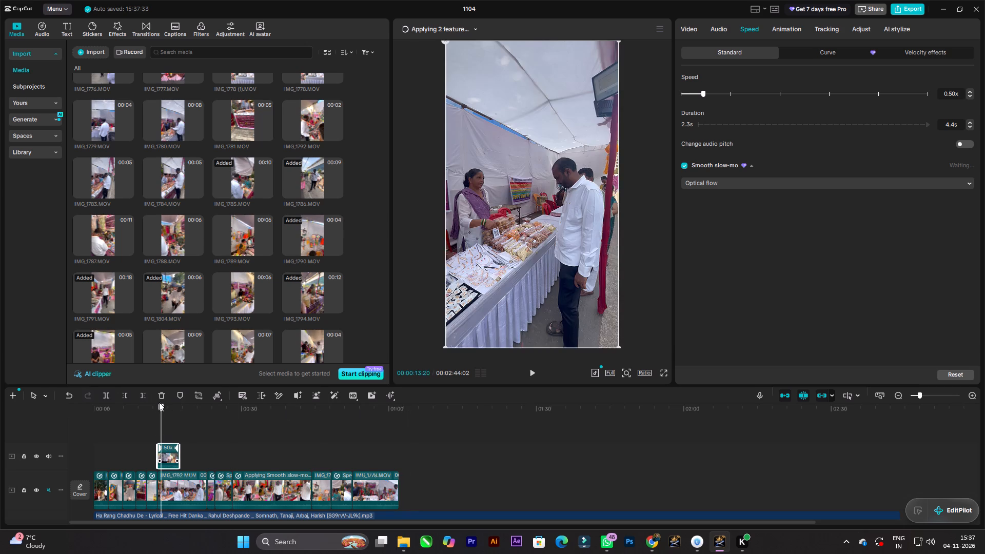
{"action": "left_click_drag", "start_coordinate": [159, 402], "coordinate": [128, 403]}
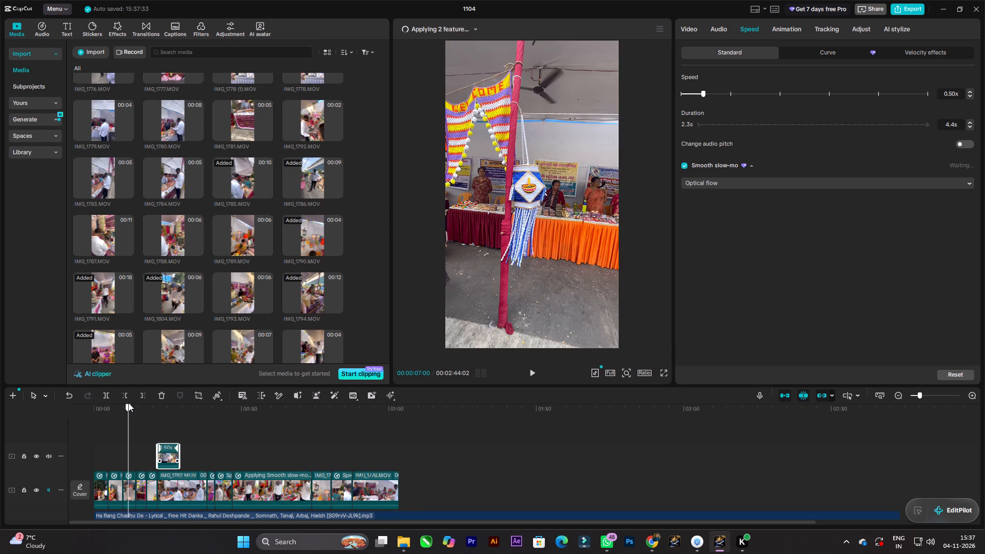
{"action": "left_click_drag", "start_coordinate": [128, 403], "coordinate": [139, 403]}
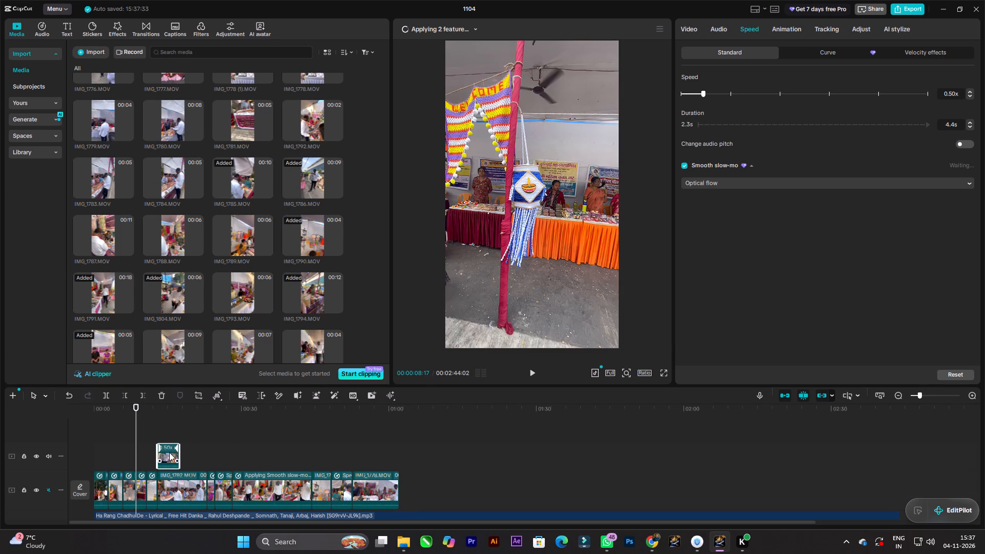
{"action": "left_click_drag", "start_coordinate": [169, 452], "coordinate": [141, 479]}
{"action": "key", "text": "space"}
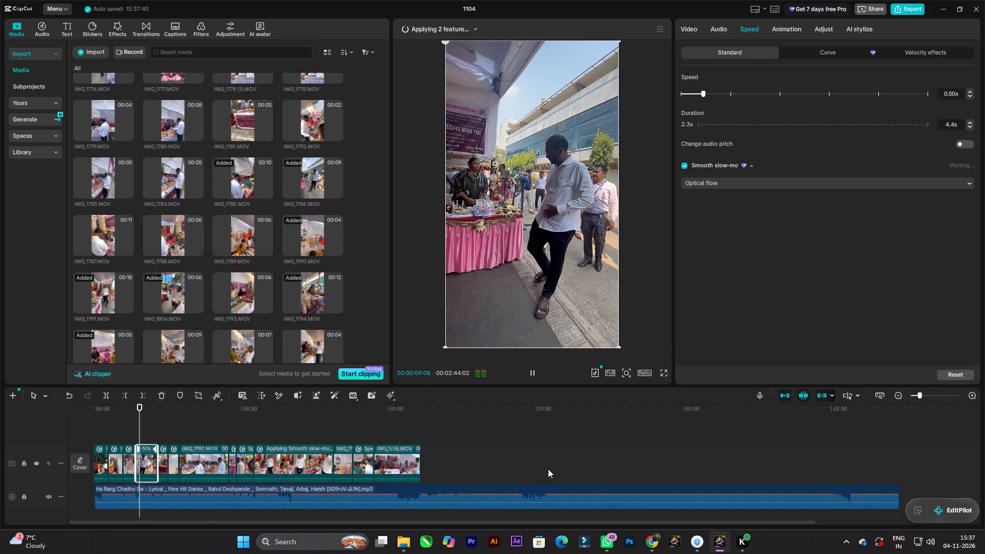
{"action": "key", "text": "space"}
Play the edit from the beginning to about 00:00:24 to review the clip order with IMG_1786 in its new place.
{"action": "left_click_drag", "start_coordinate": [143, 415], "coordinate": [84, 415]}
{"action": "key", "text": "space"}
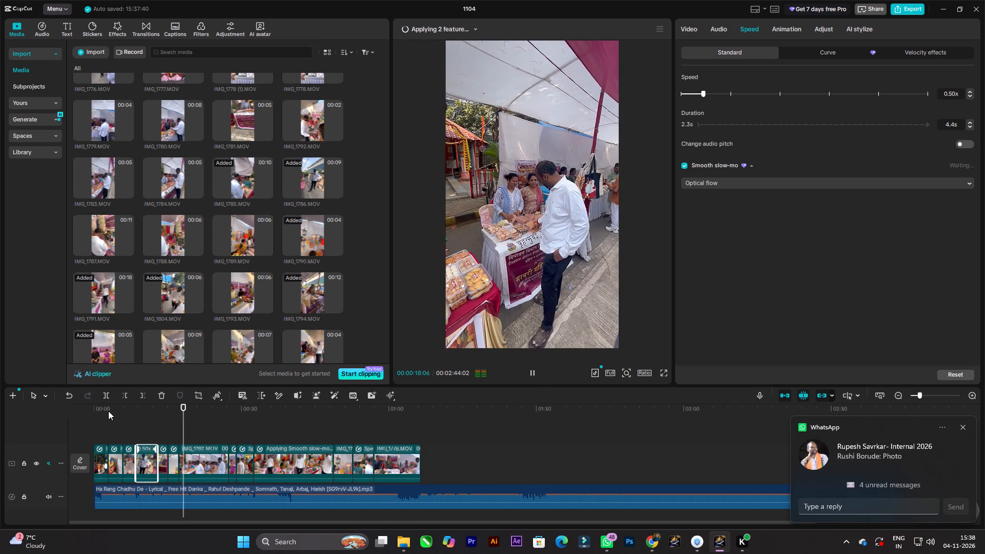
{"action": "scroll", "coordinate": [181, 483], "scroll_direction": "up", "scroll_amount": 4, "text": "ctrl"}
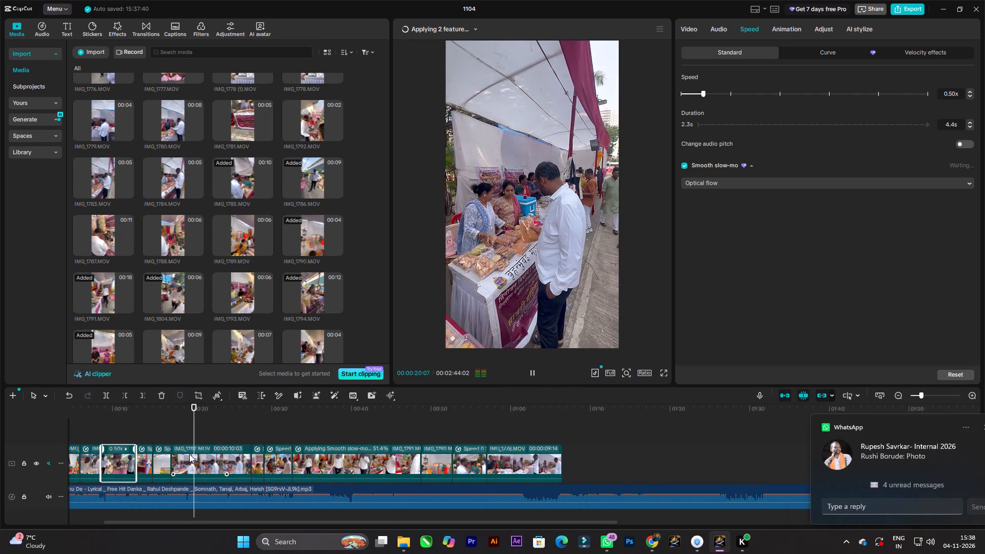
{"action": "scroll", "coordinate": [189, 454], "scroll_direction": "up", "scroll_amount": 1, "text": "ctrl"}
{"action": "scroll", "coordinate": [199, 442], "scroll_direction": "down", "scroll_amount": 1, "text": "ctrl"}
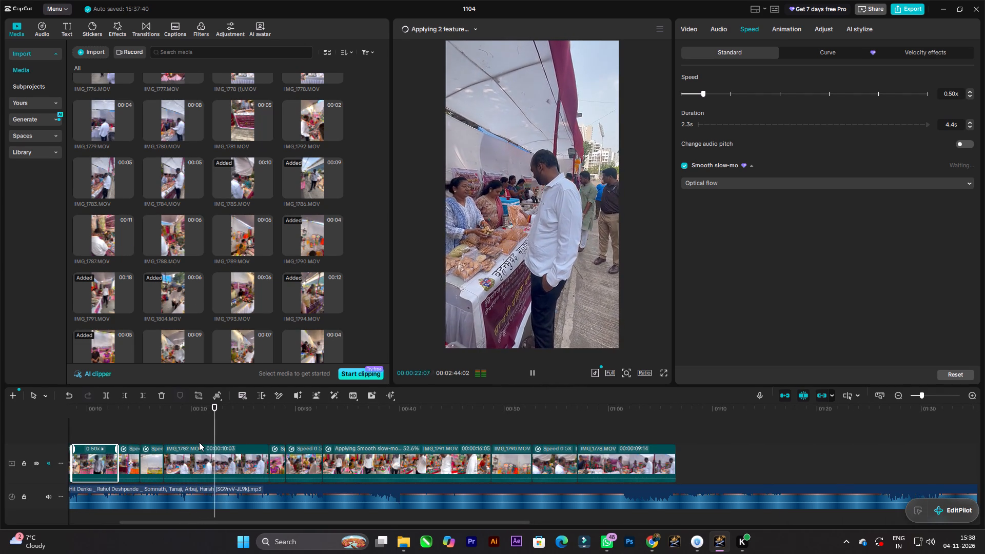
{"action": "scroll", "coordinate": [199, 442], "scroll_direction": "down", "scroll_amount": 3, "text": "ctrl"}
{"action": "key", "text": "space"}
Add end screen new.mp4 after the last clip on the main track.
{"action": "scroll", "coordinate": [267, 263], "scroll_direction": "down", "scroll_amount": 3}
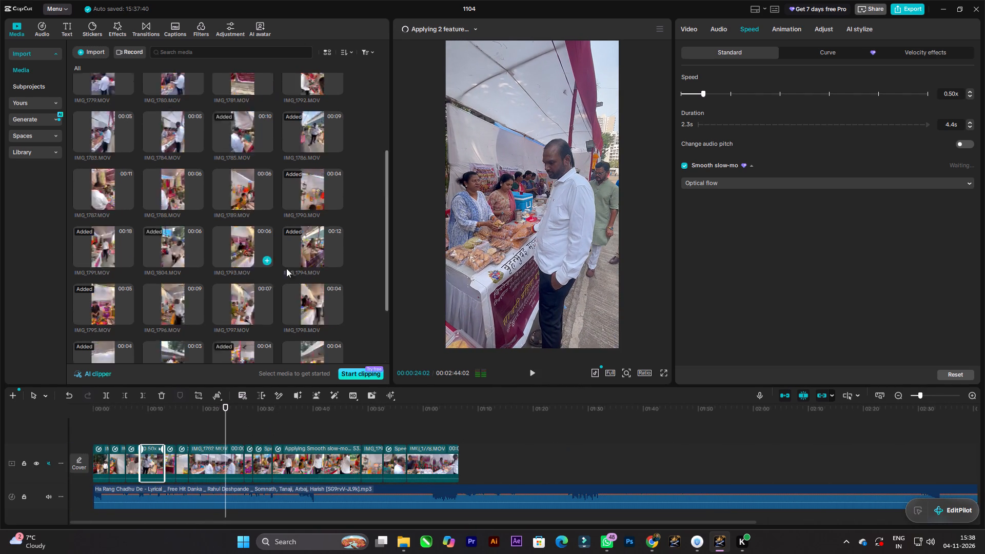
{"action": "scroll", "coordinate": [286, 268], "scroll_direction": "down", "scroll_amount": 11}
{"action": "left_click_drag", "start_coordinate": [168, 326], "coordinate": [516, 461]}
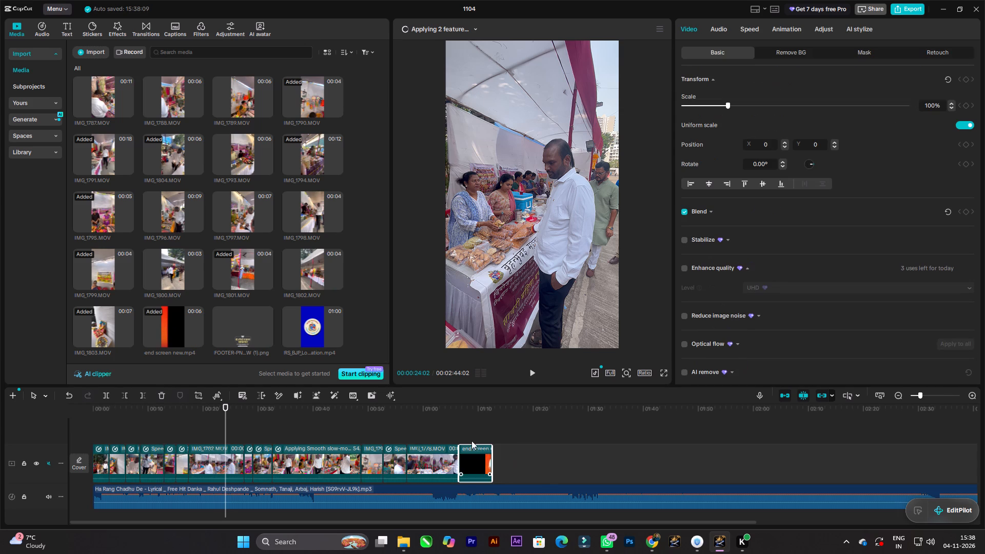
Play the edit from 00:00:24 to about 00:00:46 to review the middle clips.
{"action": "key", "text": "space"}
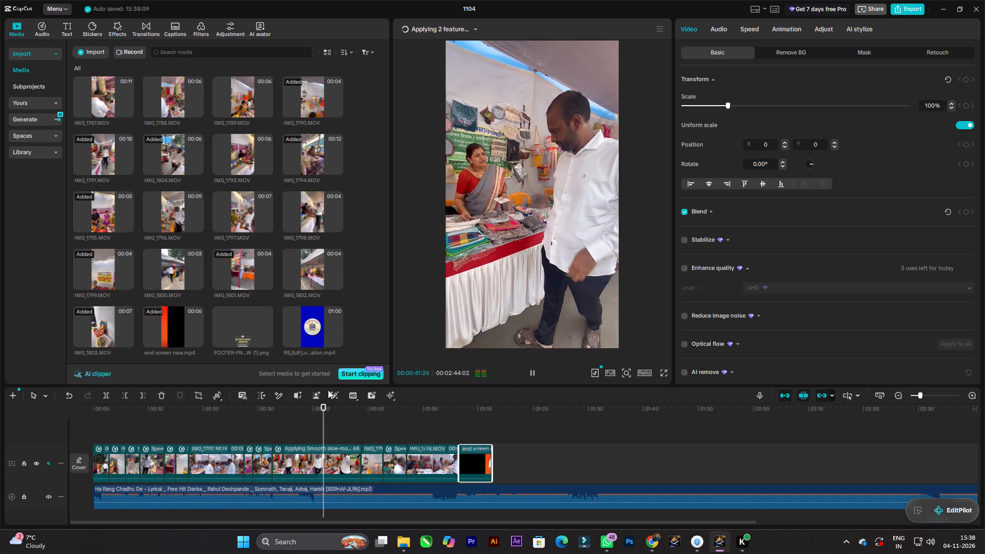
{"action": "scroll", "coordinate": [257, 453], "scroll_direction": "up", "scroll_amount": 6, "text": "ctrl"}
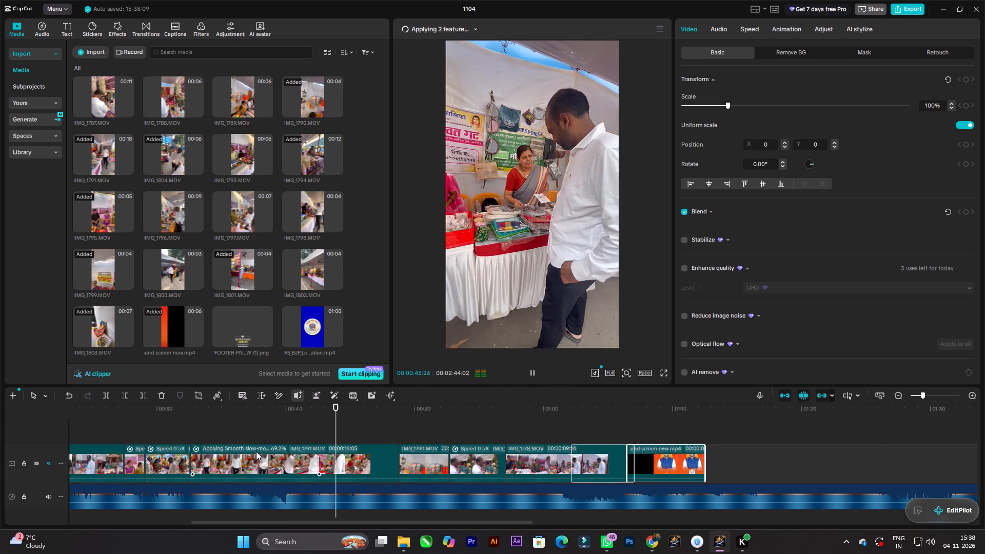
{"action": "scroll", "coordinate": [263, 451], "scroll_direction": "up", "scroll_amount": 1, "text": "ctrl"}
{"action": "scroll", "coordinate": [332, 417], "scroll_direction": "down", "scroll_amount": 2, "text": "ctrl"}
{"action": "scroll", "coordinate": [347, 427], "scroll_direction": "down", "scroll_amount": 3}
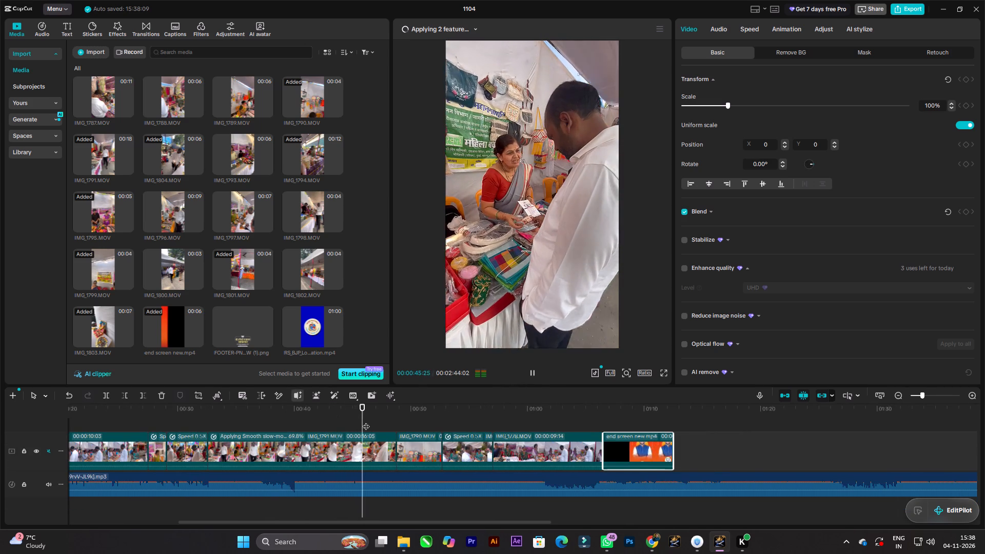
Add the Glare II transition from Hits between the first and second clips and play through it from the start.
{"action": "left_click_drag", "start_coordinate": [364, 412], "coordinate": [0, 387]}
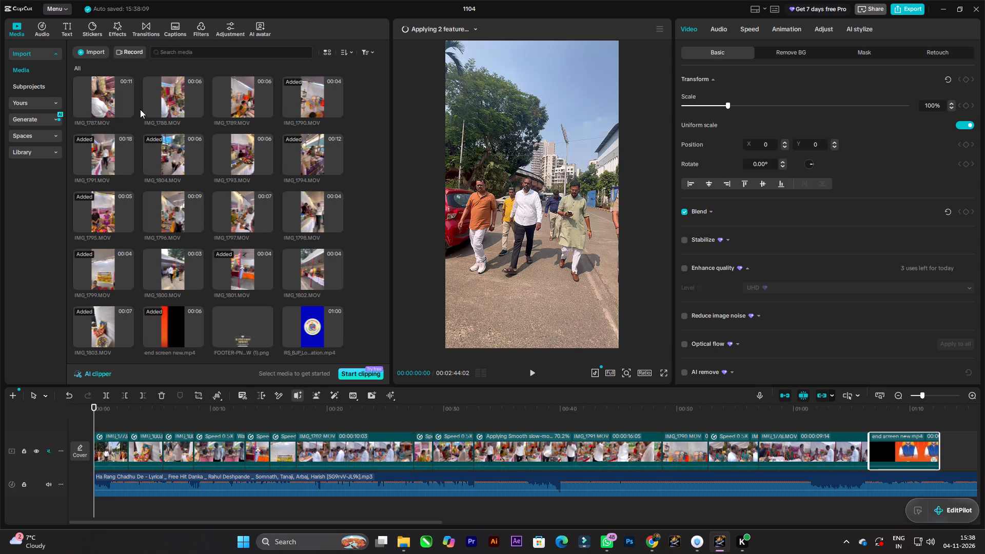
{"action": "left_click", "coordinate": [148, 25]}
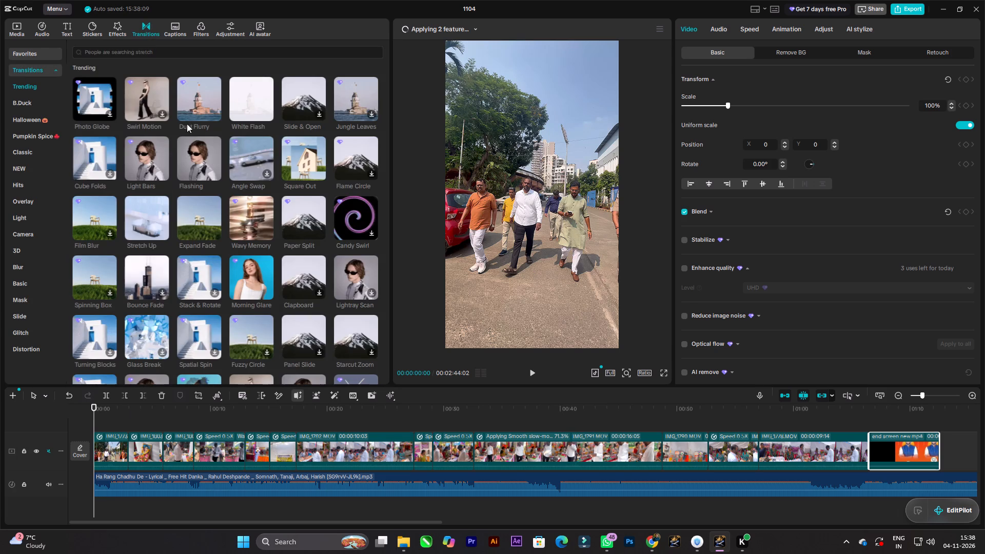
{"action": "left_click", "coordinate": [31, 189]}
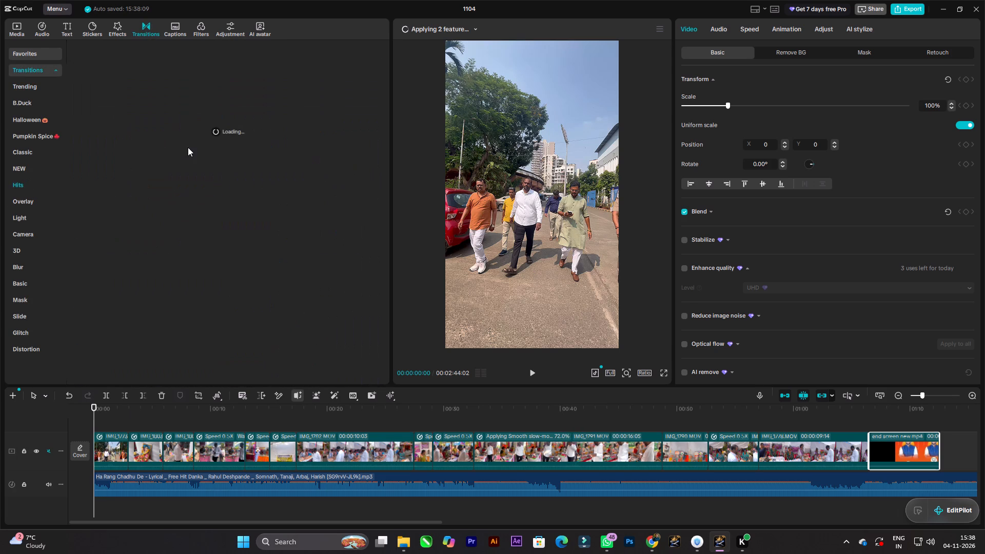
{"action": "left_click_drag", "start_coordinate": [295, 103], "coordinate": [131, 444]}
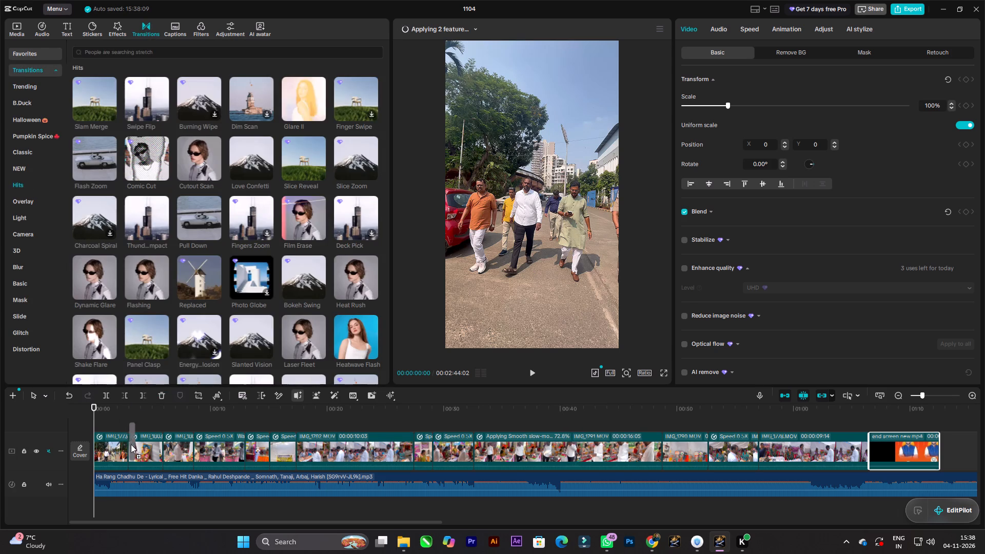
{"action": "left_click_drag", "start_coordinate": [131, 444], "coordinate": [131, 446]}
{"action": "key", "text": "space"}
{"action": "left_click_drag", "start_coordinate": [301, 524], "coordinate": [301, 524]}
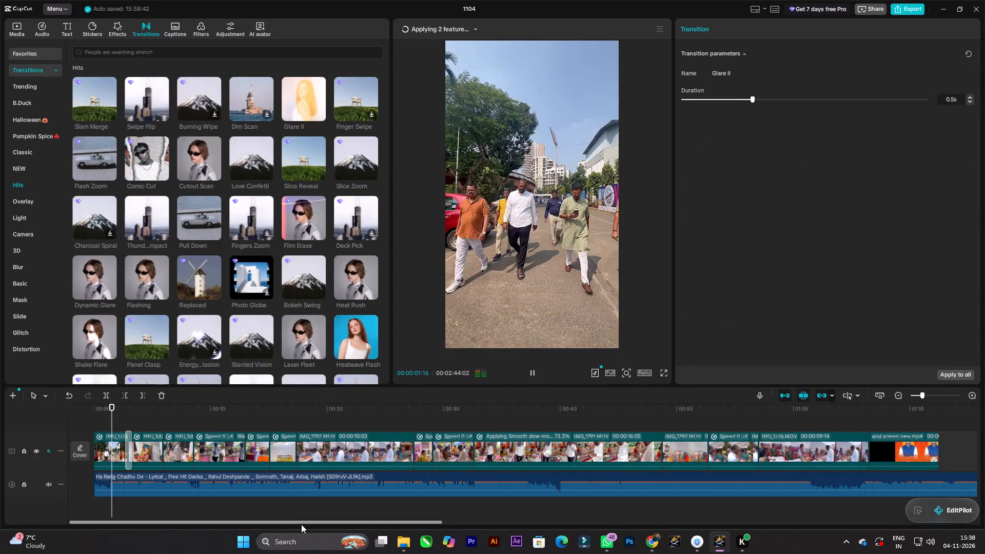
{"action": "left_click_drag", "start_coordinate": [301, 524], "coordinate": [311, 522]}
{"action": "key", "text": "space"}
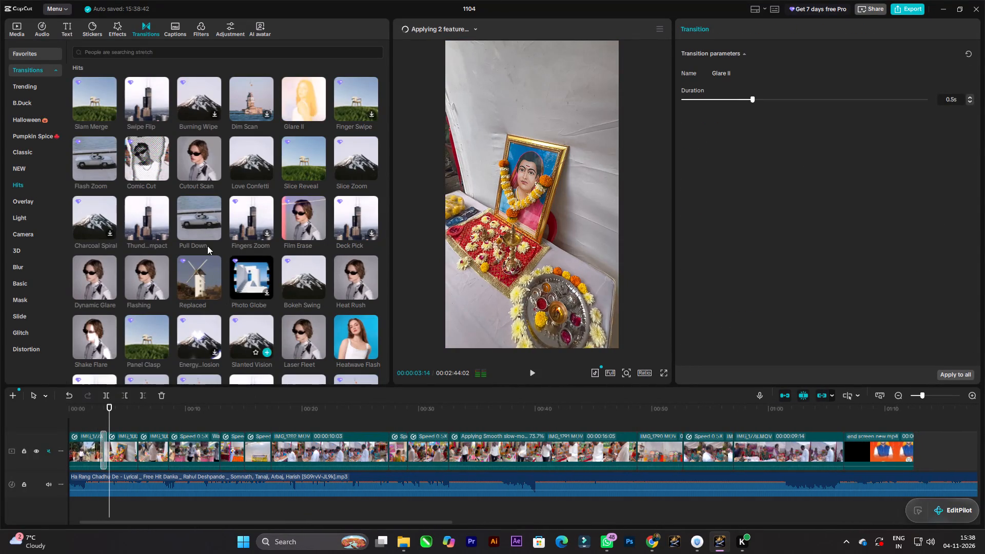
Add the Glare II transition between the second and third clips, play up to it and lengthen it.
{"action": "left_click_drag", "start_coordinate": [305, 110], "coordinate": [146, 448]}
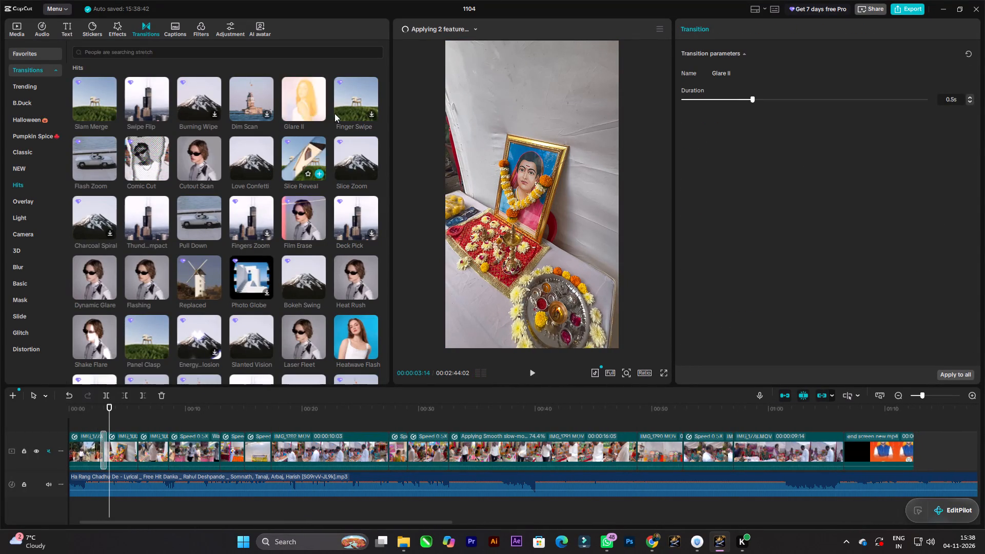
{"action": "left_click_drag", "start_coordinate": [309, 103], "coordinate": [136, 450]}
{"action": "key", "text": "space"}
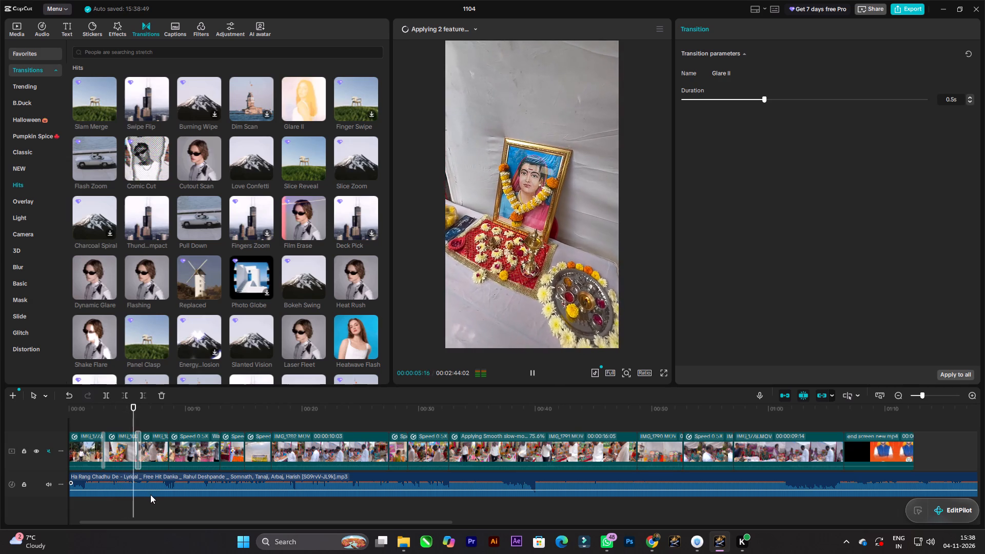
{"action": "key", "text": "space"}
{"action": "left_click_drag", "start_coordinate": [140, 445], "coordinate": [146, 444]}
Lengthen the Glare II transition between the first and second clips to 1.3 s and play on past the second transition.
{"action": "left_click", "coordinate": [103, 448]}
{"action": "left_click_drag", "start_coordinate": [106, 448], "coordinate": [108, 448]}
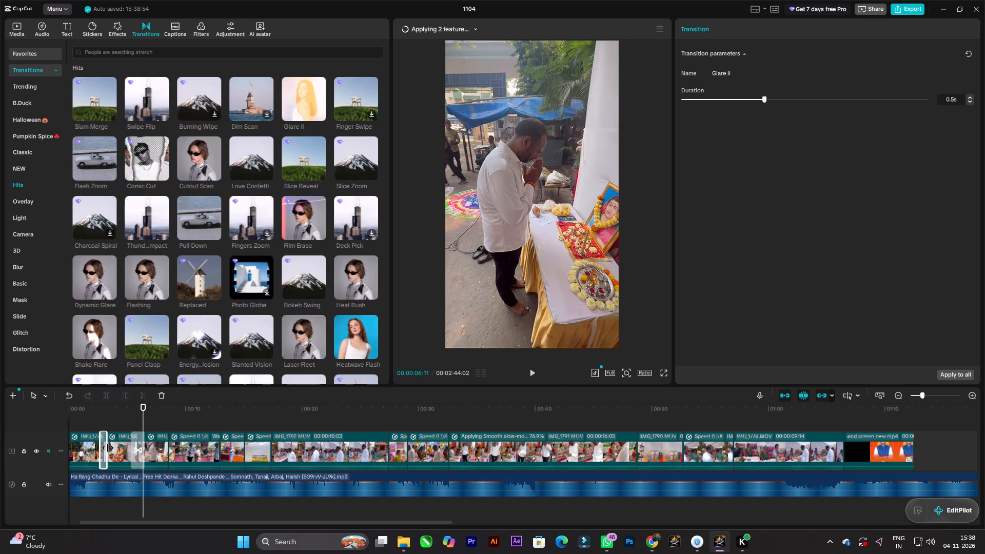
{"action": "left_click_drag", "start_coordinate": [108, 448], "coordinate": [110, 447]}
{"action": "left_click_drag", "start_coordinate": [146, 415], "coordinate": [115, 412]}
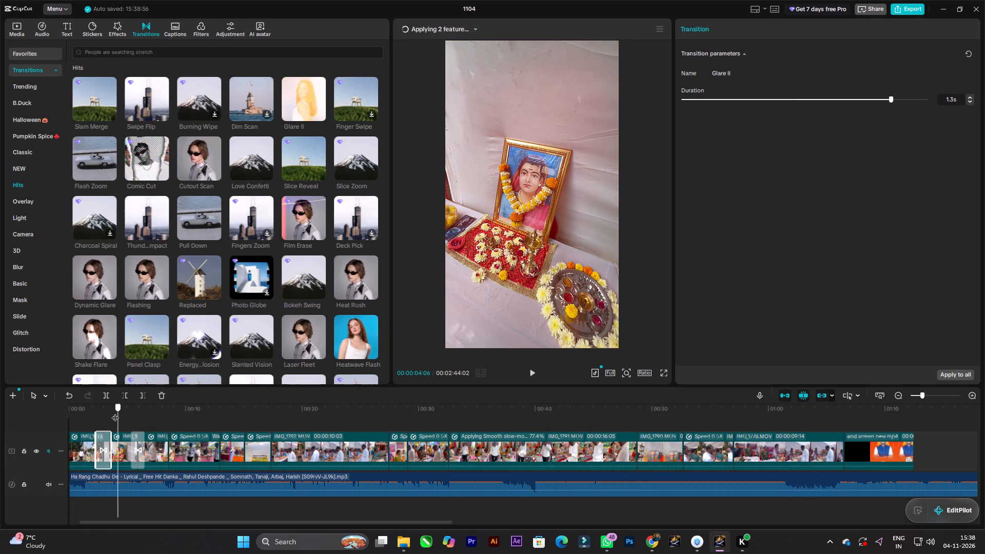
{"action": "left_click_drag", "start_coordinate": [115, 412], "coordinate": [114, 412]}
{"action": "key", "text": "space"}
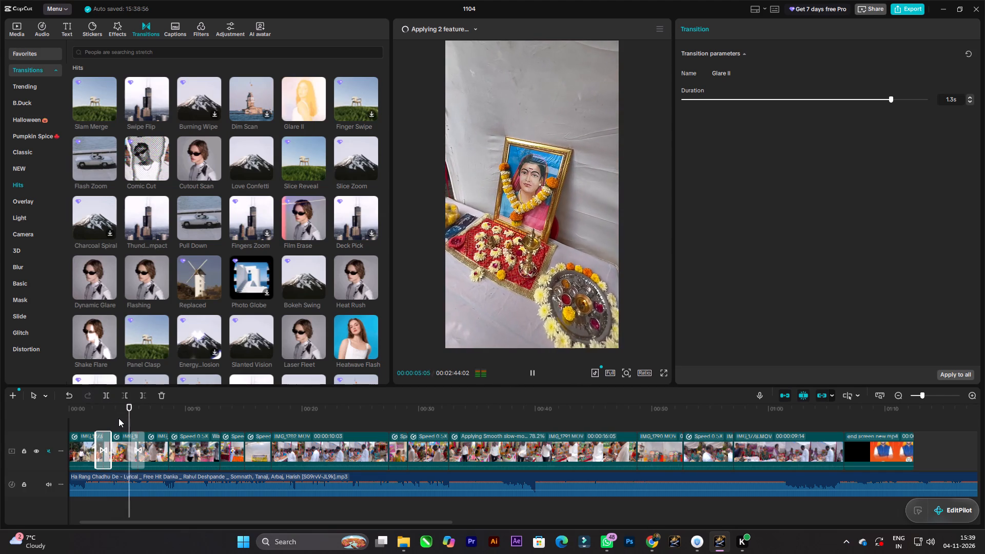
{"action": "key", "text": "space"}
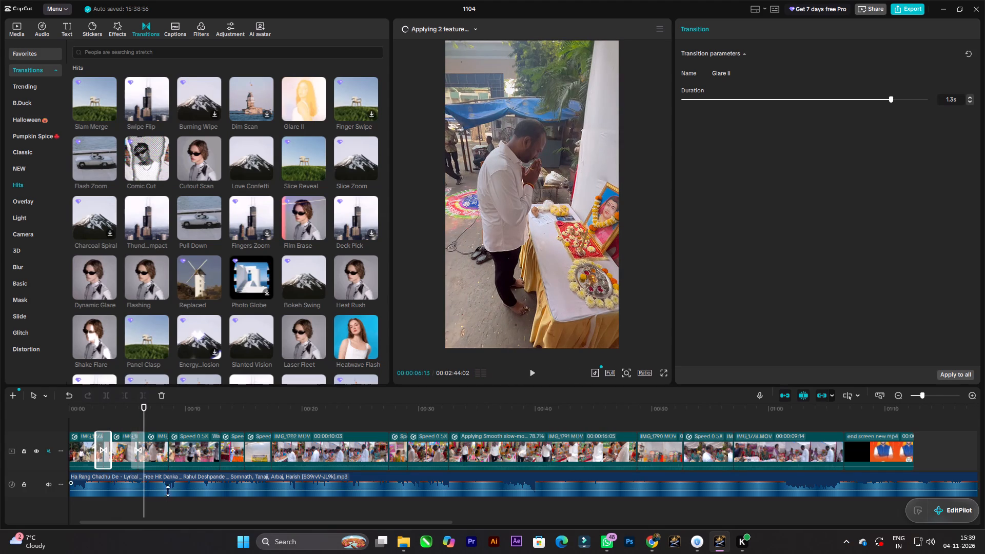
Add a 1.0 s Glare II transition between the third clip and the slowed IMG_1786 clip, and play through it.
{"action": "left_click_drag", "start_coordinate": [197, 524], "coordinate": [211, 524]}
{"action": "key", "text": "space"}
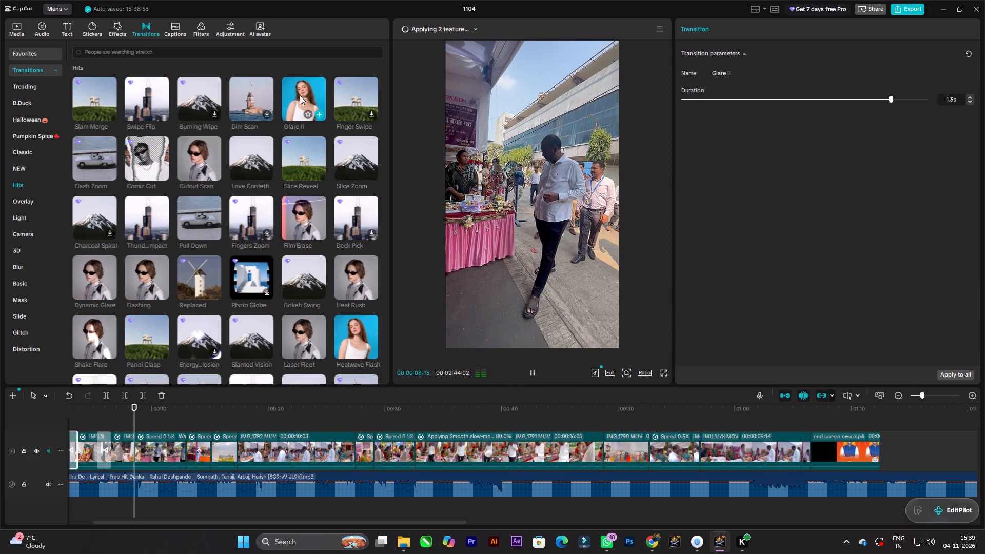
{"action": "key", "text": "space"}
{"action": "left_click_drag", "start_coordinate": [302, 97], "coordinate": [130, 447]}
{"action": "left_click", "coordinate": [135, 445]}
{"action": "left_click_drag", "start_coordinate": [135, 409], "coordinate": [120, 408]}
{"action": "key", "text": "space"}
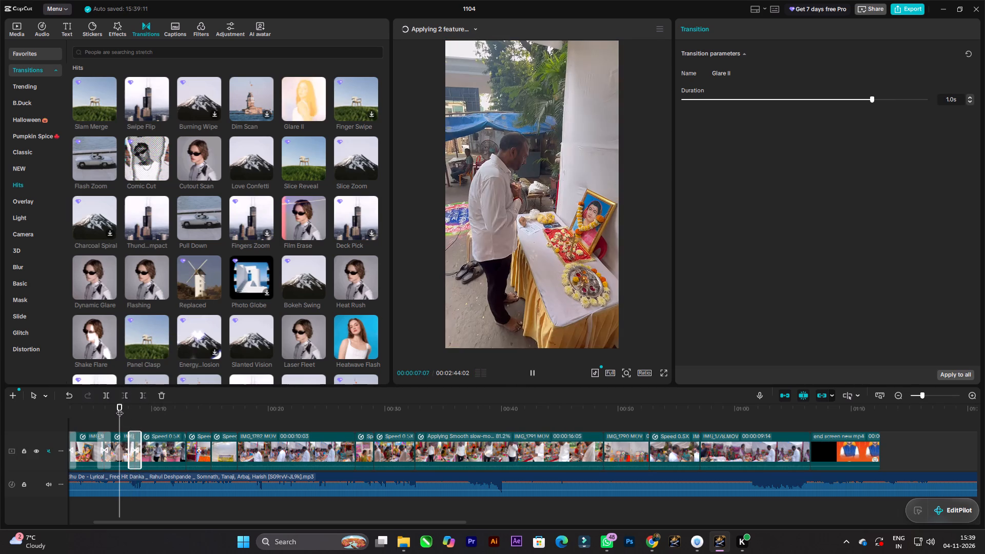
{"action": "key", "text": "space"}
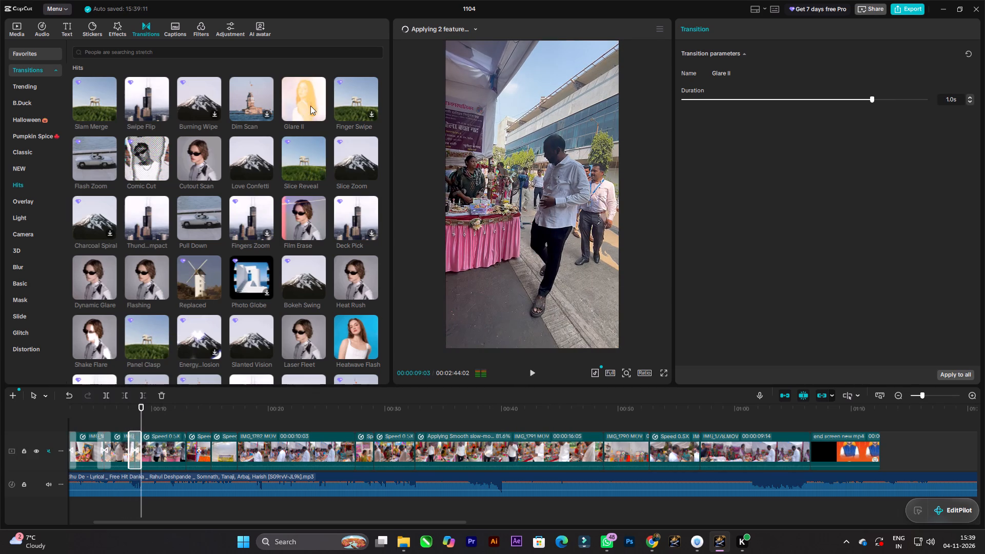
Add a Glare II transition after the slowed IMG_1786 clip, lengthen it to 1.1 s and play through it.
{"action": "left_click_drag", "start_coordinate": [308, 96], "coordinate": [184, 450]}
{"action": "left_click_drag", "start_coordinate": [188, 446], "coordinate": [193, 445]}
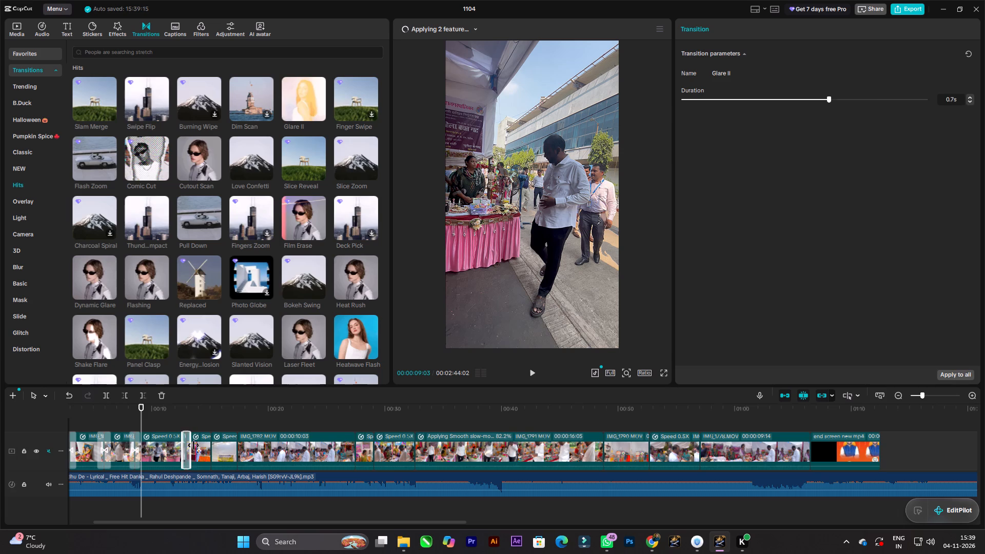
{"action": "left_click_drag", "start_coordinate": [193, 445], "coordinate": [193, 445]}
{"action": "key", "text": "space"}
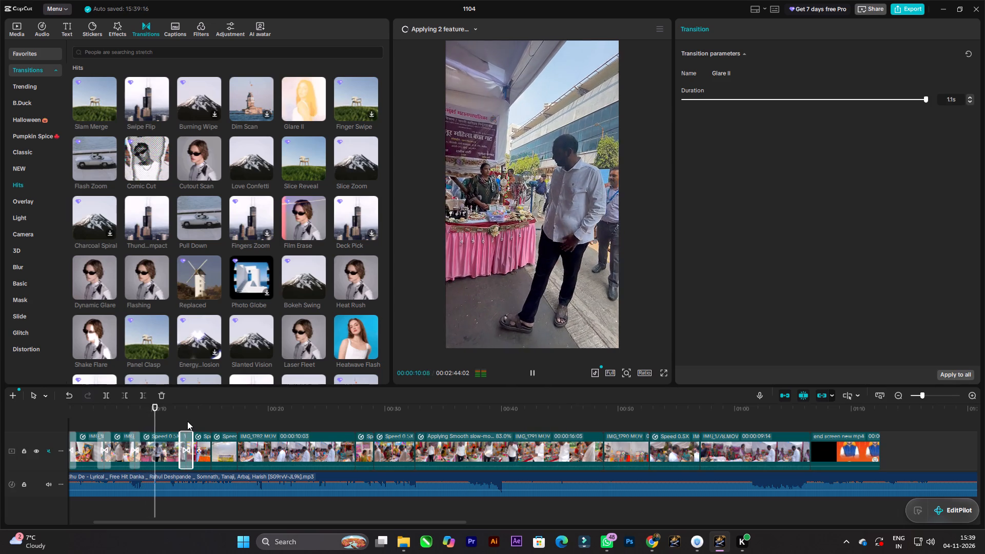
{"action": "key", "text": "space"}
{"action": "key", "text": "space"}
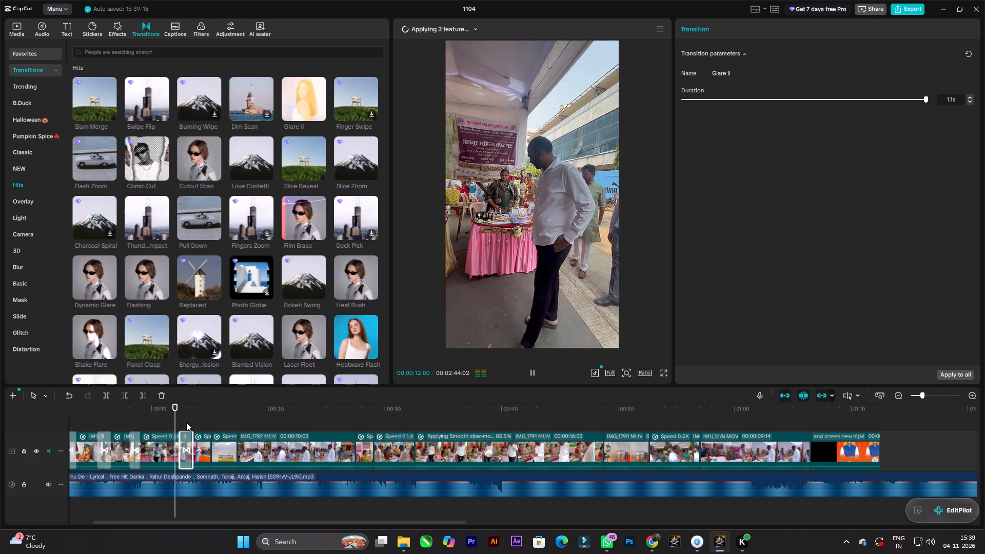
{"action": "key", "text": "space"}
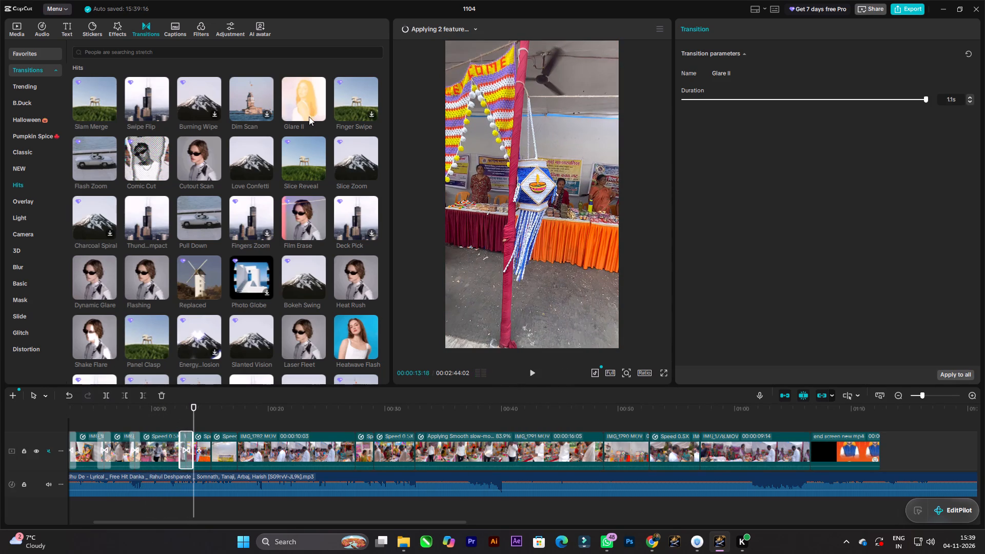
Add a Glare II transition between the fifth and sixth clips, at about 15 seconds, lengthen it to 1.1 s and play through it.
{"action": "left_click_drag", "start_coordinate": [309, 102], "coordinate": [205, 453]}
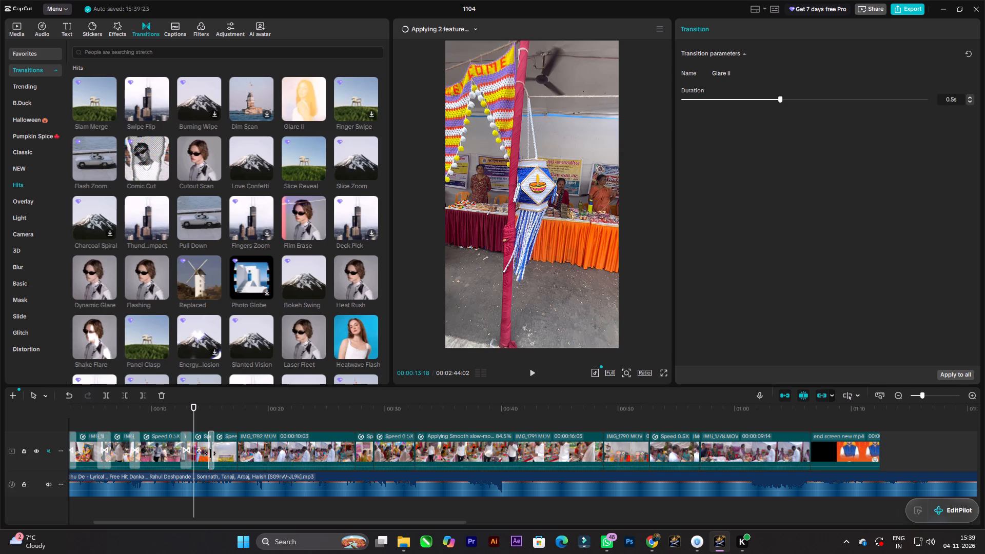
{"action": "left_click_drag", "start_coordinate": [209, 452], "coordinate": [205, 457]}
{"action": "left_click_drag", "start_coordinate": [205, 457], "coordinate": [205, 457]}
{"action": "key", "text": "space"}
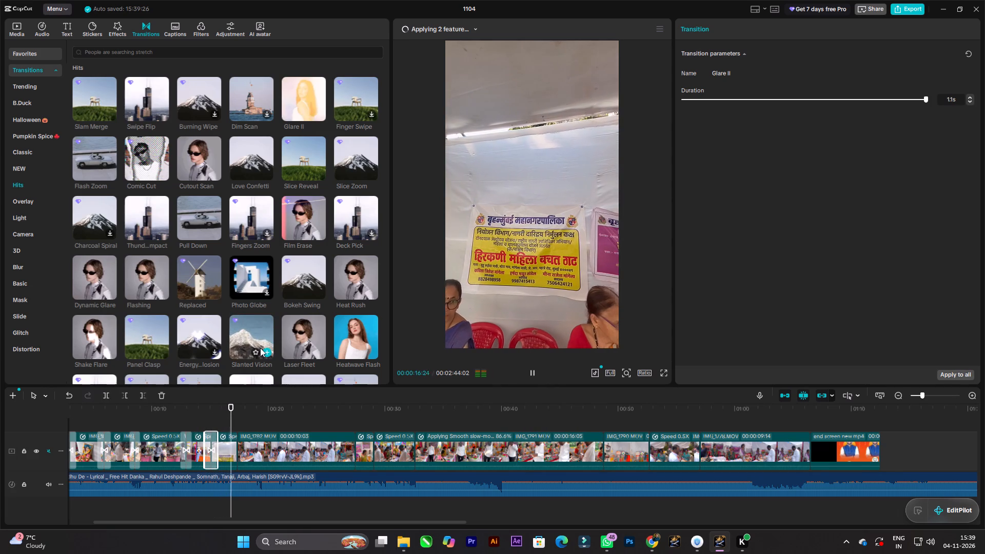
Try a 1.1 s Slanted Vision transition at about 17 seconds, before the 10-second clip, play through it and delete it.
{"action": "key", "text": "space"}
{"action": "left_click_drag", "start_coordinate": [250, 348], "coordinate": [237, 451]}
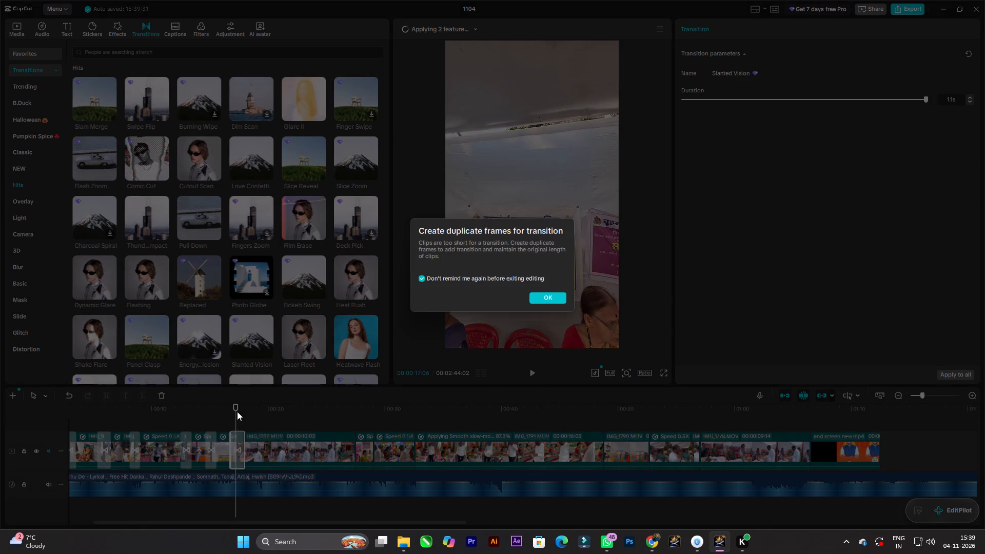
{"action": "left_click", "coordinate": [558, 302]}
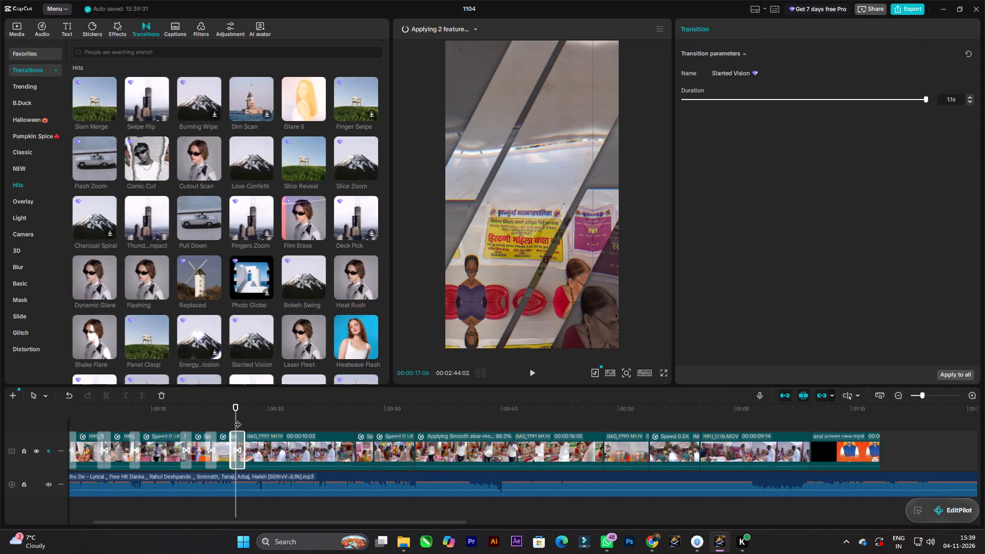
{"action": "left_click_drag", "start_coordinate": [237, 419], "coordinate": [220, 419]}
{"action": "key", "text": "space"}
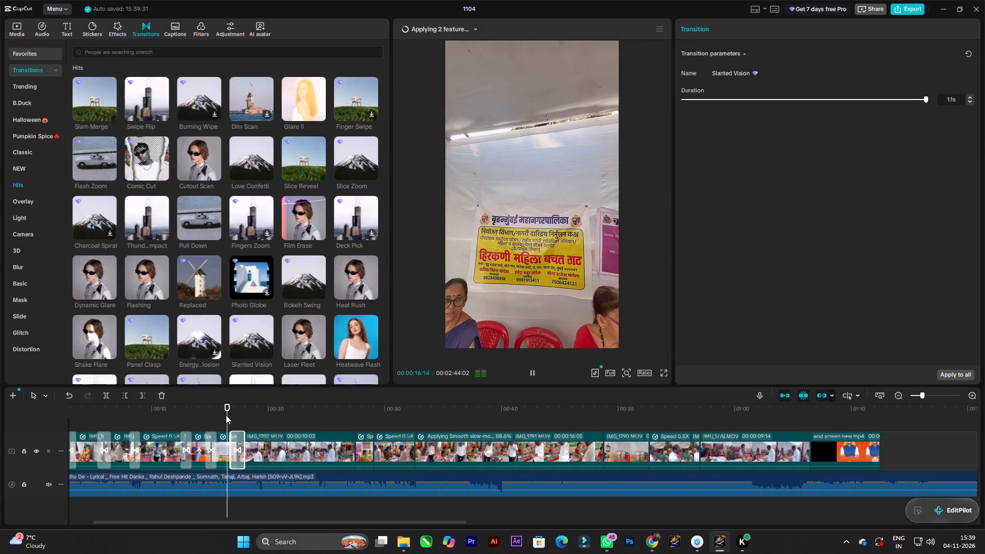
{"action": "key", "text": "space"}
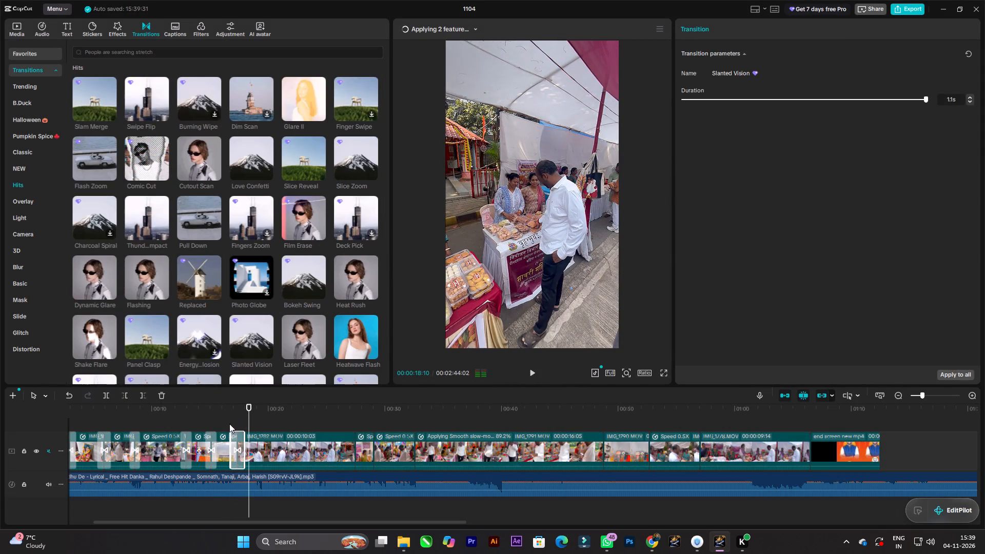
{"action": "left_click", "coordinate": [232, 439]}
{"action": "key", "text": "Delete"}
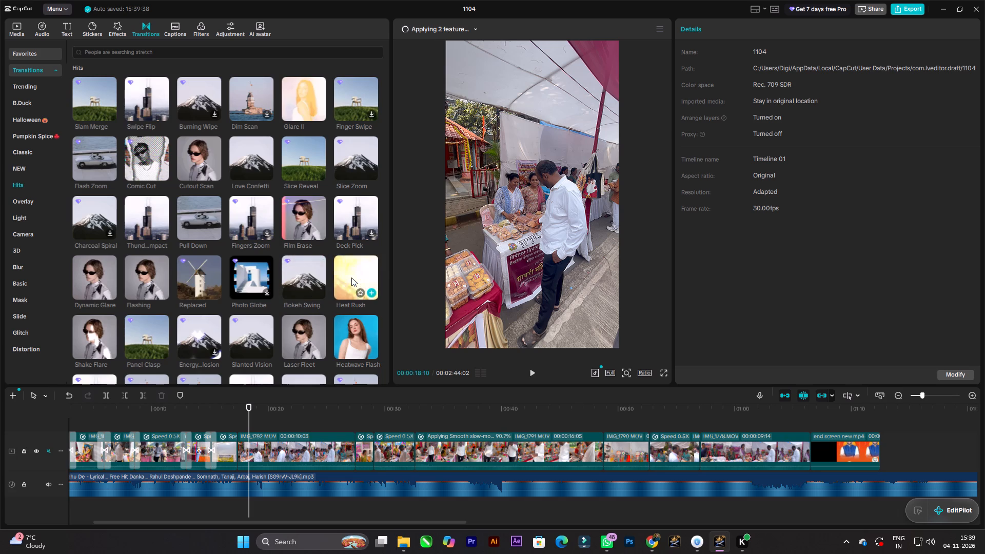
Add a 1.1 s Panel Clasp transition at about 17 seconds, before the 10-second clip, and play through it.
{"action": "scroll", "coordinate": [351, 278], "scroll_direction": "down", "scroll_amount": 1}
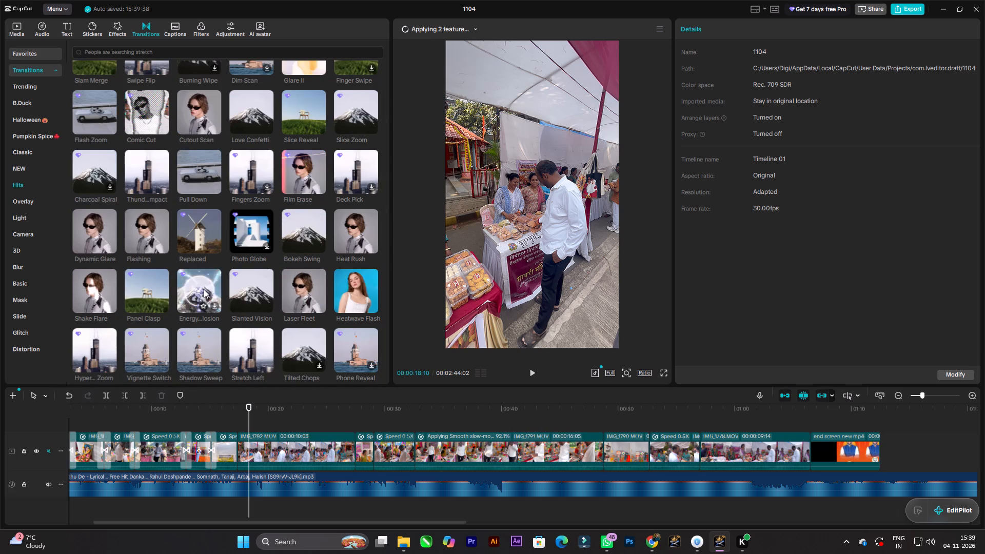
{"action": "left_click_drag", "start_coordinate": [144, 293], "coordinate": [232, 457]}
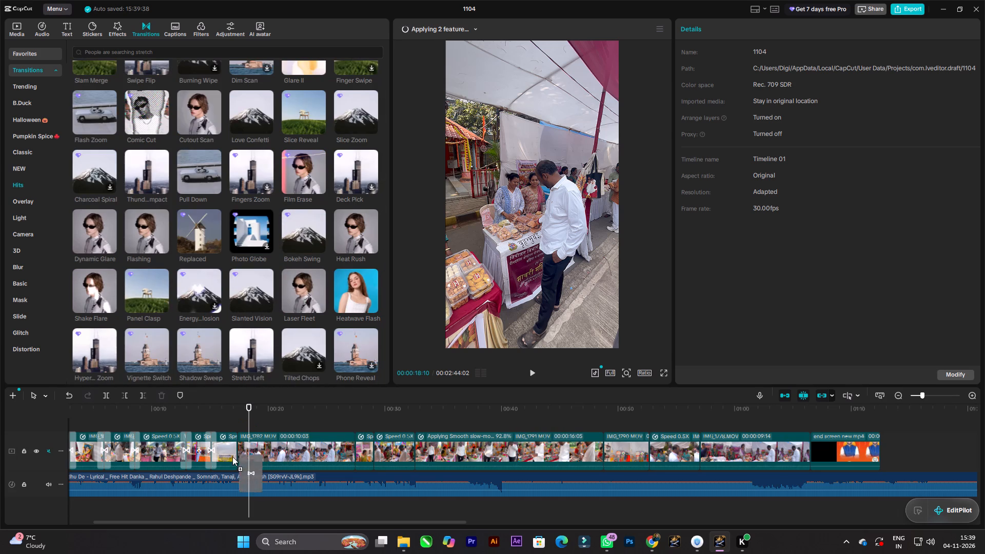
{"action": "left_click_drag", "start_coordinate": [232, 457], "coordinate": [232, 453]}
{"action": "left_click_drag", "start_coordinate": [250, 413], "coordinate": [221, 407]}
{"action": "key", "text": "space"}
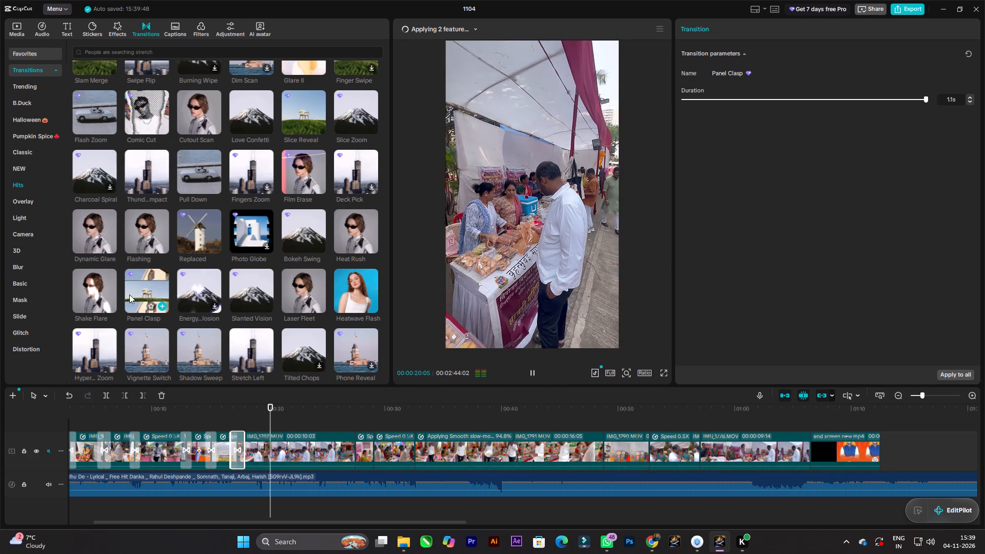
Add a 0.8 s Shake Flare transition at the end of the 10-second clip and play on to about 33 seconds.
{"action": "left_click_drag", "start_coordinate": [95, 290], "coordinate": [357, 439]}
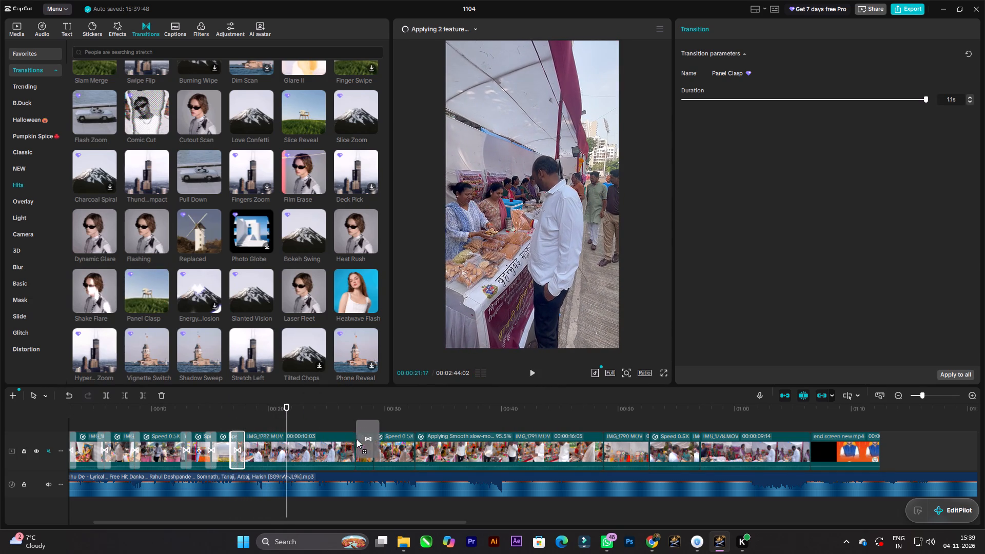
{"action": "left_click_drag", "start_coordinate": [357, 439], "coordinate": [351, 443]}
{"action": "key", "text": "space"}
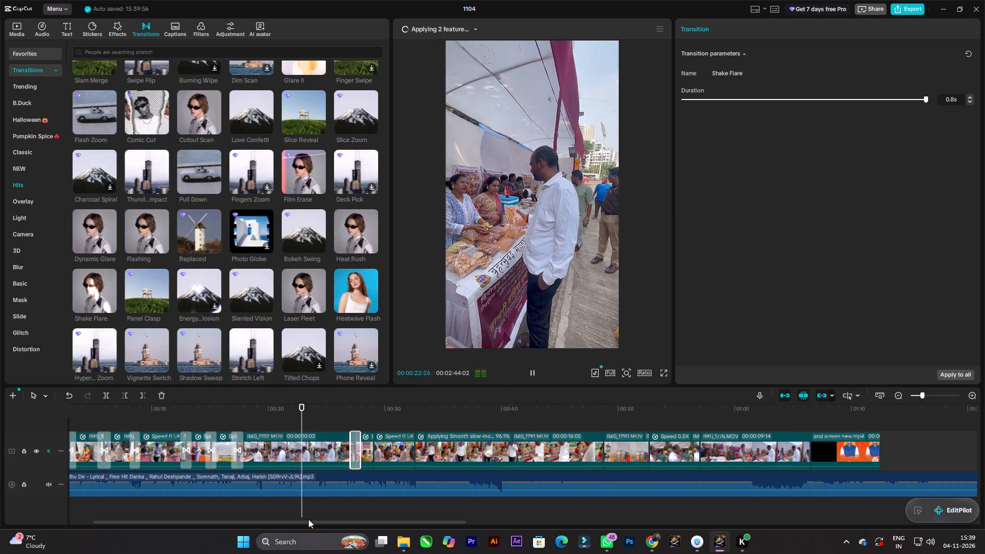
{"action": "left_click_drag", "start_coordinate": [310, 522], "coordinate": [358, 521]}
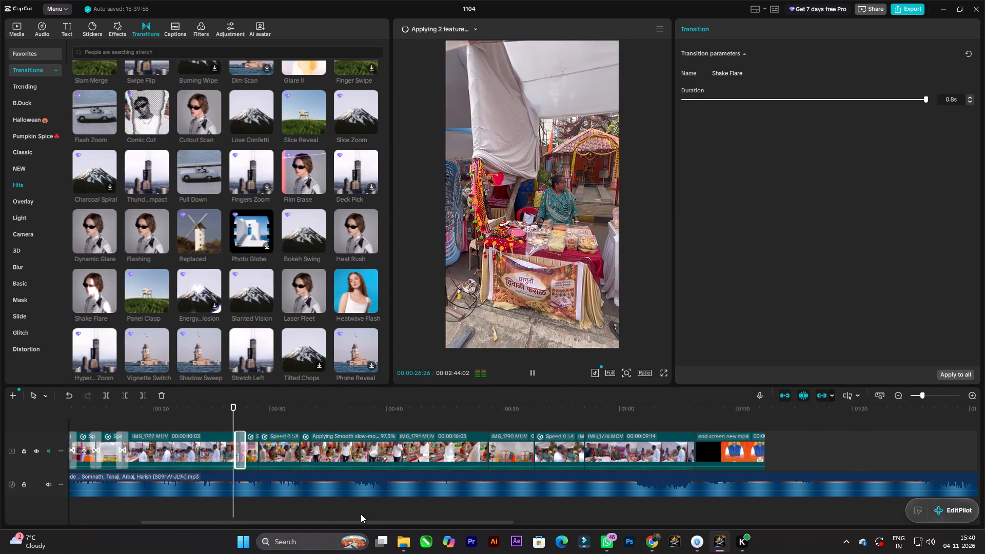
{"action": "key", "text": "space"}
{"action": "key", "text": "space"}
{"action": "key", "text": "space"}
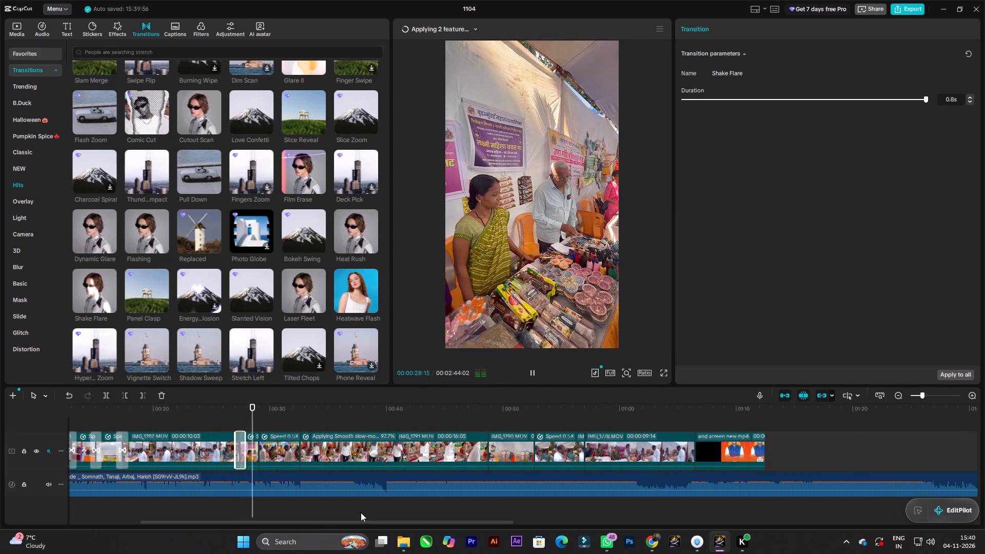
{"action": "key", "text": "space"}
{"action": "key", "text": "space"}
{"action": "key", "text": "space"}
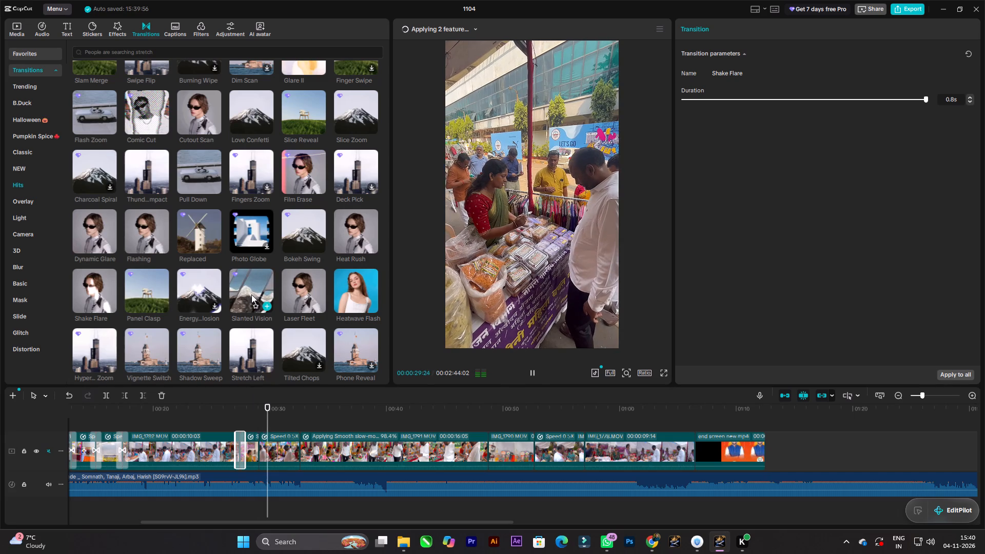
{"action": "key", "text": "space"}
{"action": "key", "text": "space"}
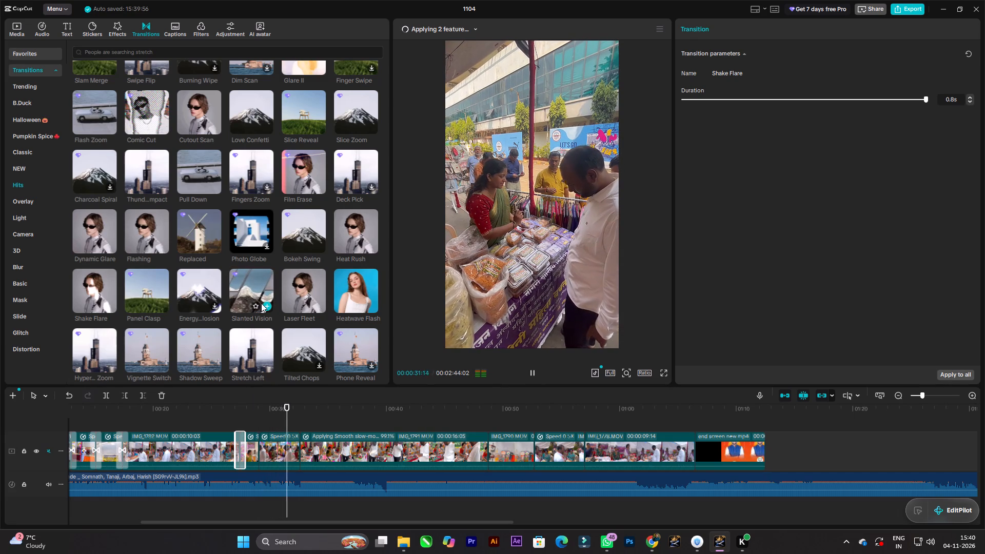
{"action": "key", "text": "space"}
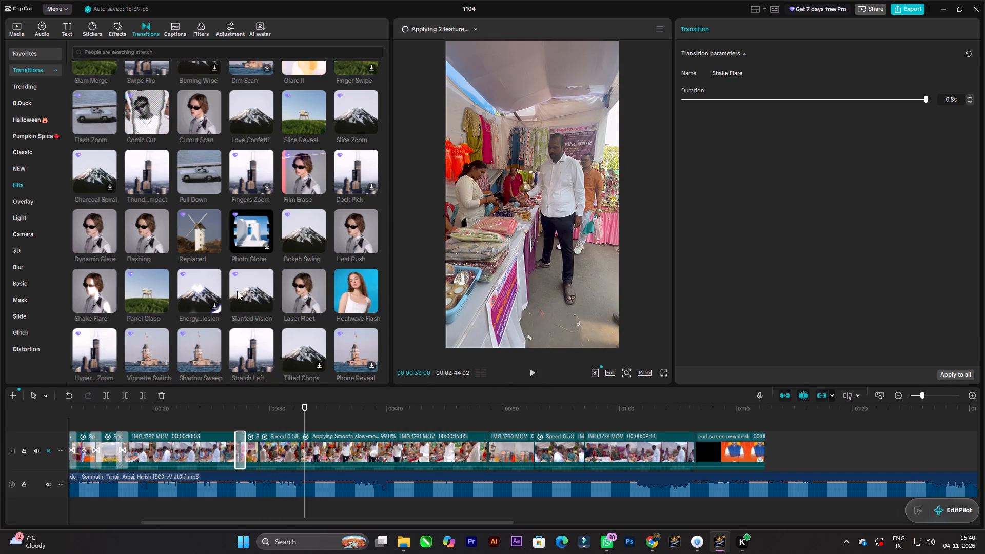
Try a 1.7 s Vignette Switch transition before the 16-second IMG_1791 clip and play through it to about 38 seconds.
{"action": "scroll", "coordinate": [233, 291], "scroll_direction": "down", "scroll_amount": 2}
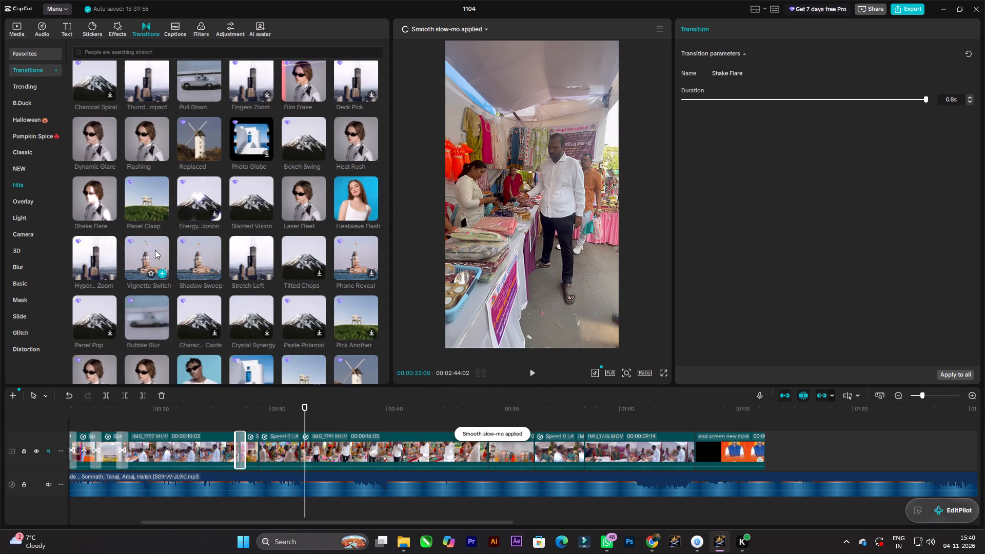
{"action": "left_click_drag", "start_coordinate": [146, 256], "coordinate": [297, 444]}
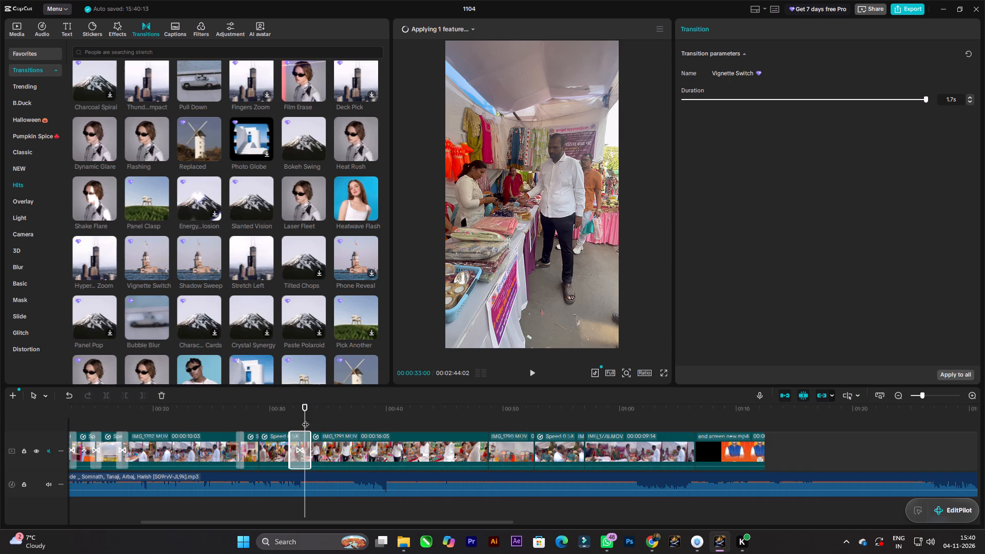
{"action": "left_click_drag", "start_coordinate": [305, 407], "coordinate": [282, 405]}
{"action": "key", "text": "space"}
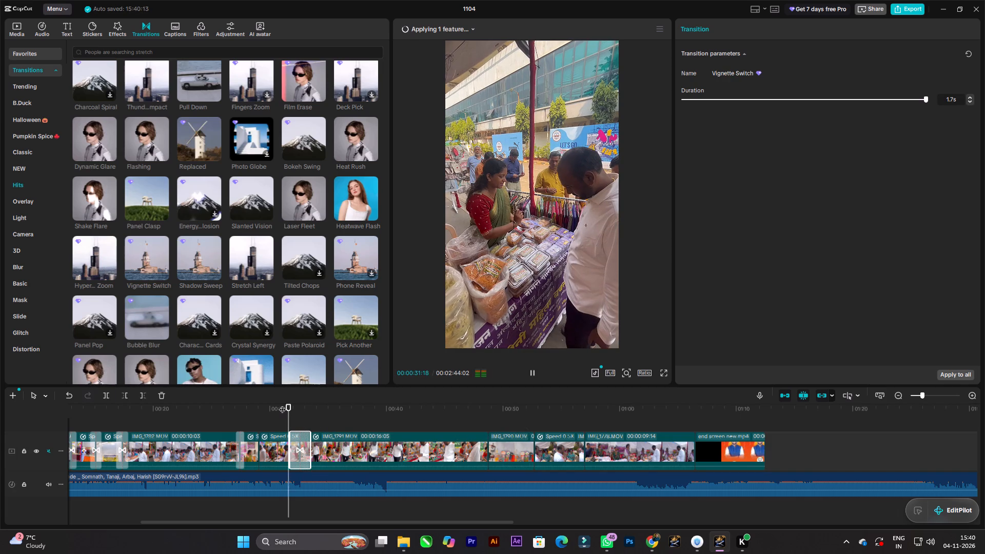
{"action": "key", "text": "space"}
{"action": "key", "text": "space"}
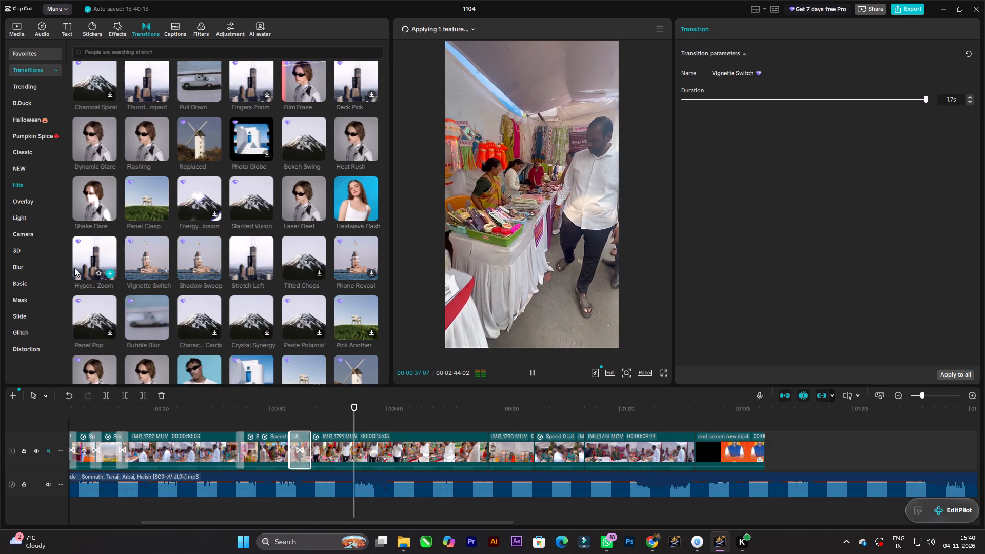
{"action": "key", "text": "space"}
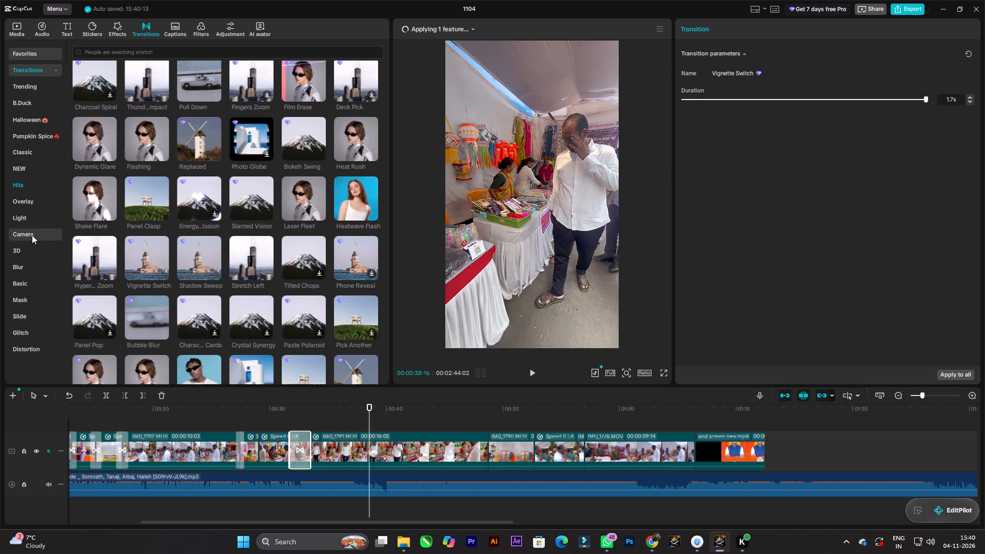
Replace the Vignette Switch transition before the IMG_1791 clip with a 1.7 s White Fade from the Light category.
{"action": "left_click", "coordinate": [31, 221]}
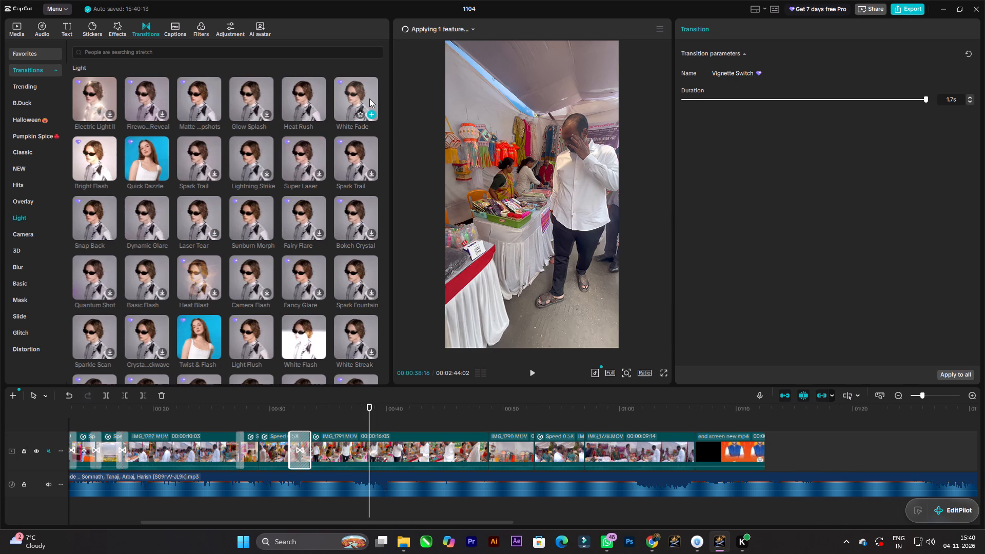
{"action": "left_click_drag", "start_coordinate": [364, 95], "coordinate": [369, 443]}
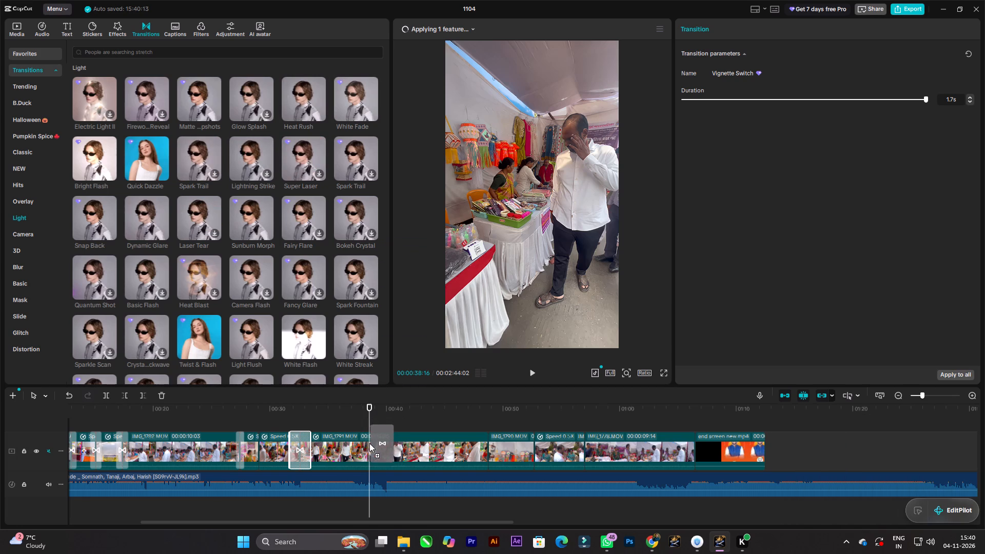
{"action": "left_click_drag", "start_coordinate": [369, 443], "coordinate": [366, 445]}
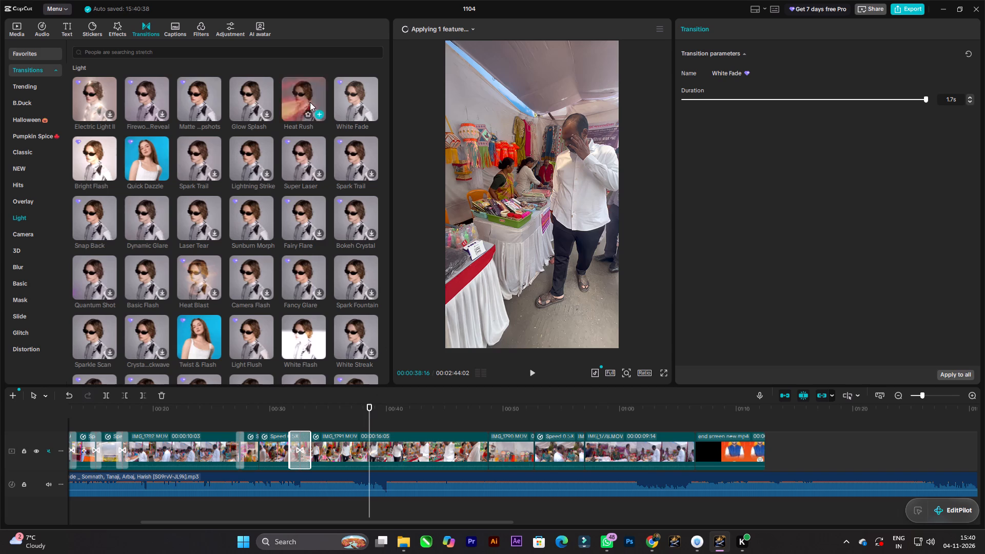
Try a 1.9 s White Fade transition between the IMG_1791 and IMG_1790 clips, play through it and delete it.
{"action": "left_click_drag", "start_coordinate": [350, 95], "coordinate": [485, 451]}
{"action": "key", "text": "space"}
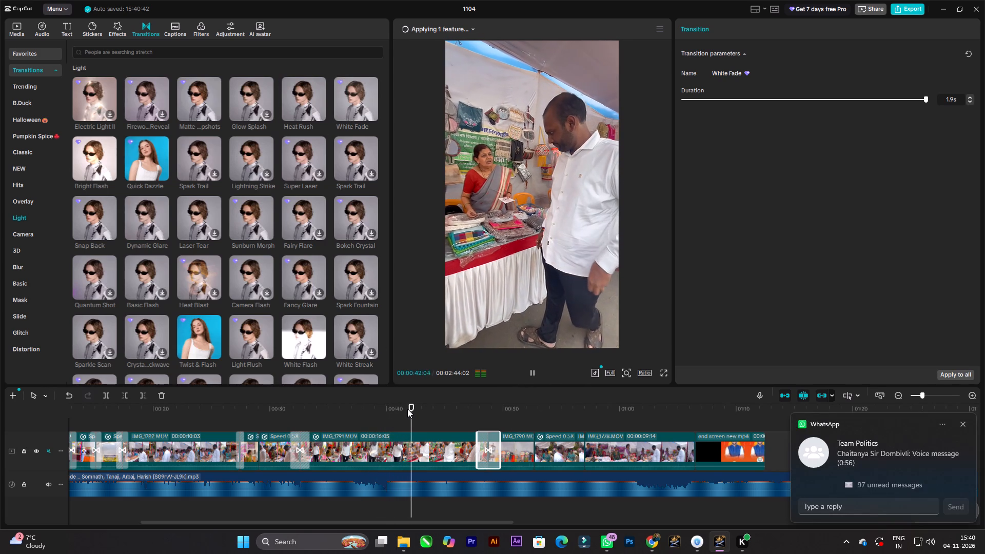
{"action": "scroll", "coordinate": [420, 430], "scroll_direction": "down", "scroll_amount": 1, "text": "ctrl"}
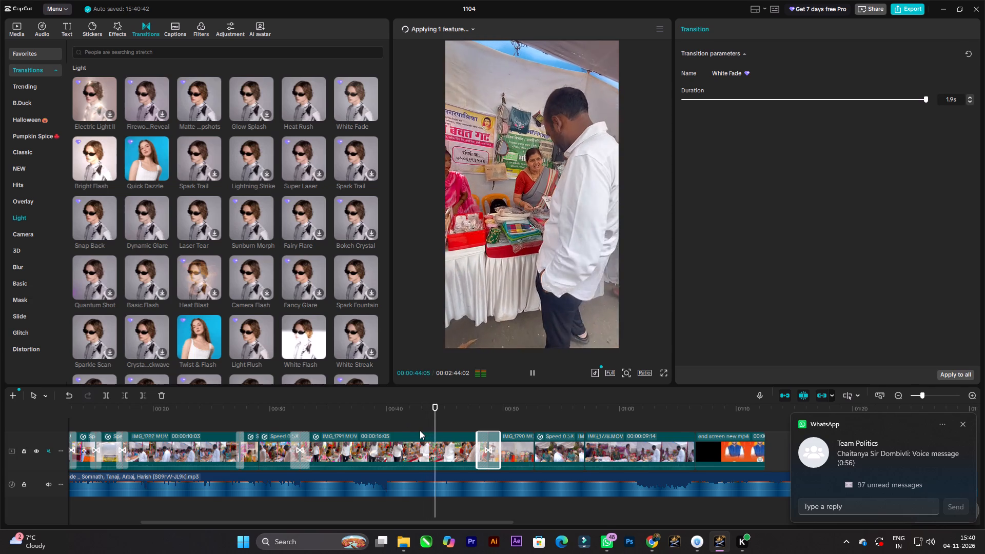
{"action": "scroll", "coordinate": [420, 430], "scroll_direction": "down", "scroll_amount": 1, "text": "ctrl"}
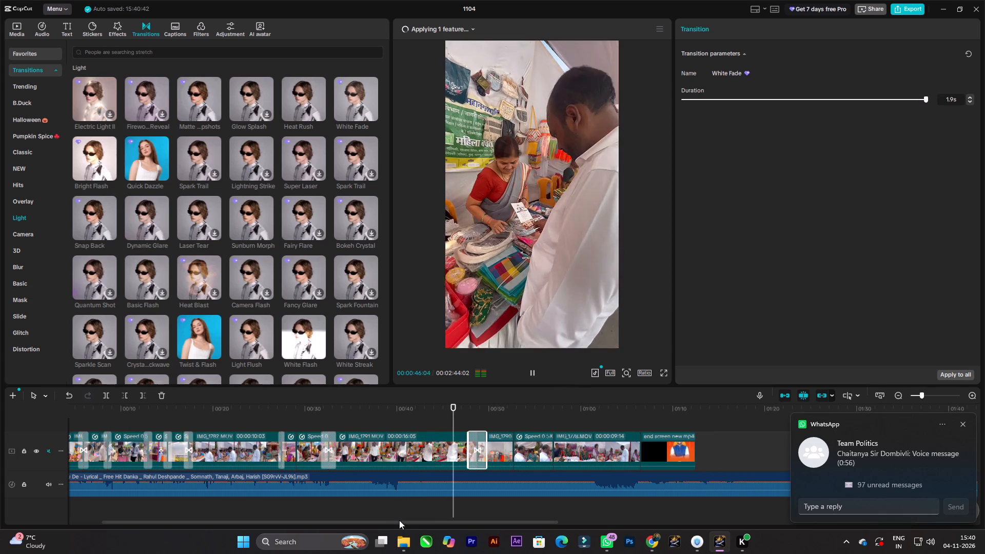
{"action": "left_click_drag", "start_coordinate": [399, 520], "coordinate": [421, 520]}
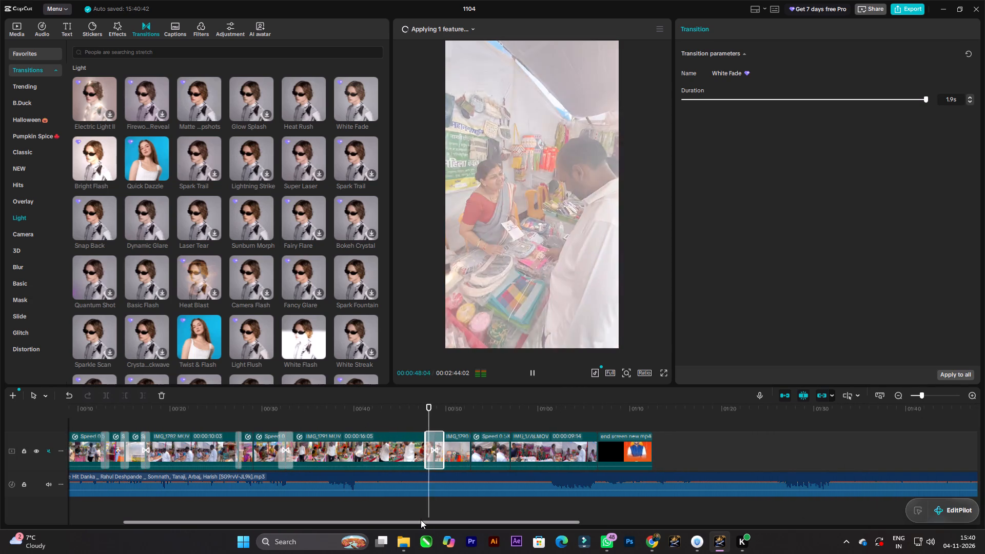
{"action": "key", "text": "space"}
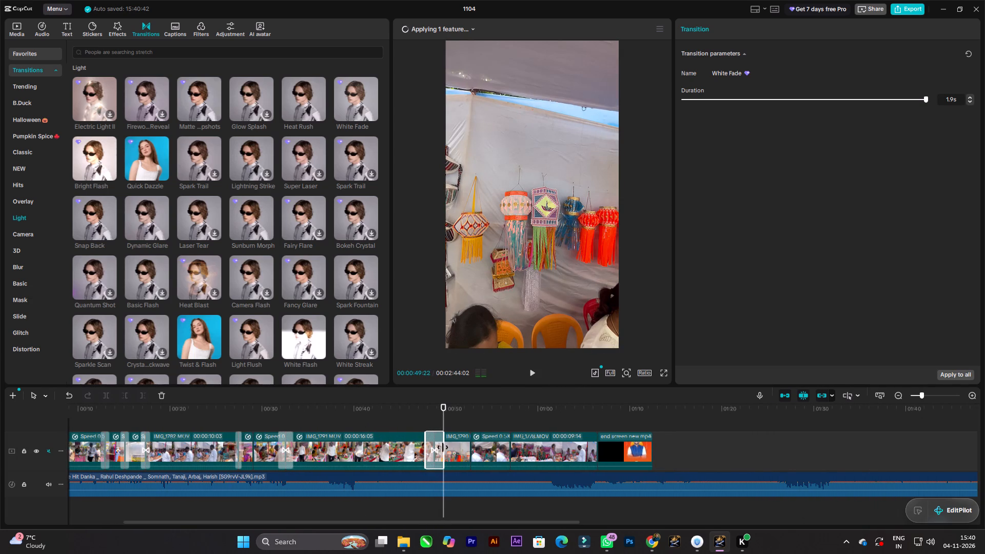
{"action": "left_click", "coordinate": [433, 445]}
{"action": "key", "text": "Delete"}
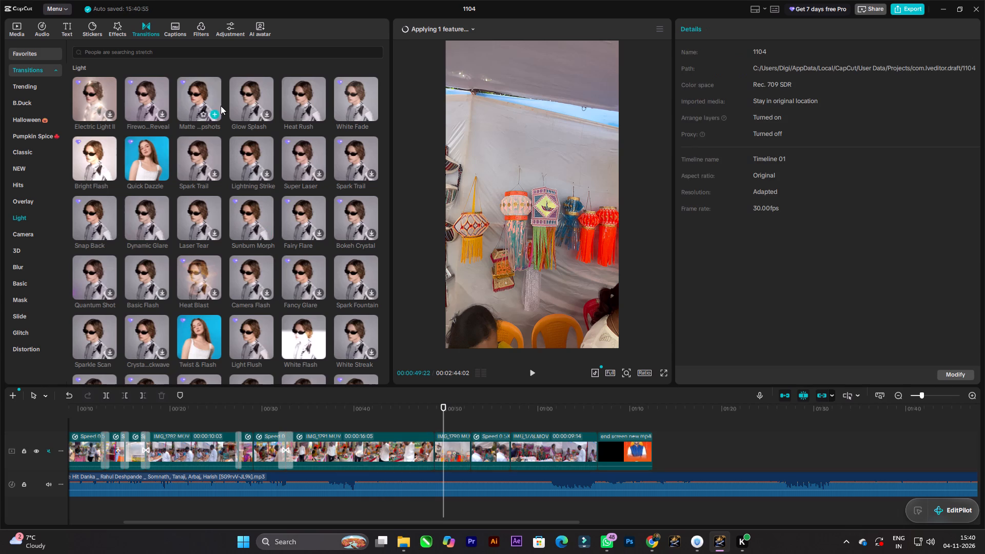
Search the transitions for "black fade", add a 1.3 s Black Fade between the IMG_1791 and IMG_1790 clips and play through it.
{"action": "left_click", "coordinate": [191, 52]}
{"action": "type", "text": "black"}
{"action": "key", "text": "space"}
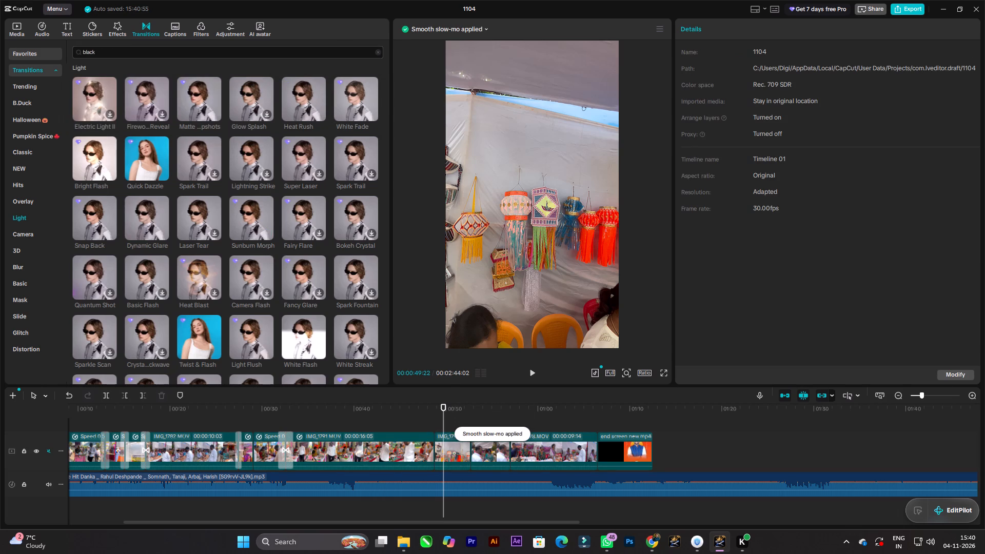
{"action": "type", "text": "fade"}
{"action": "key", "text": "space"}
{"action": "key", "text": "Return"}
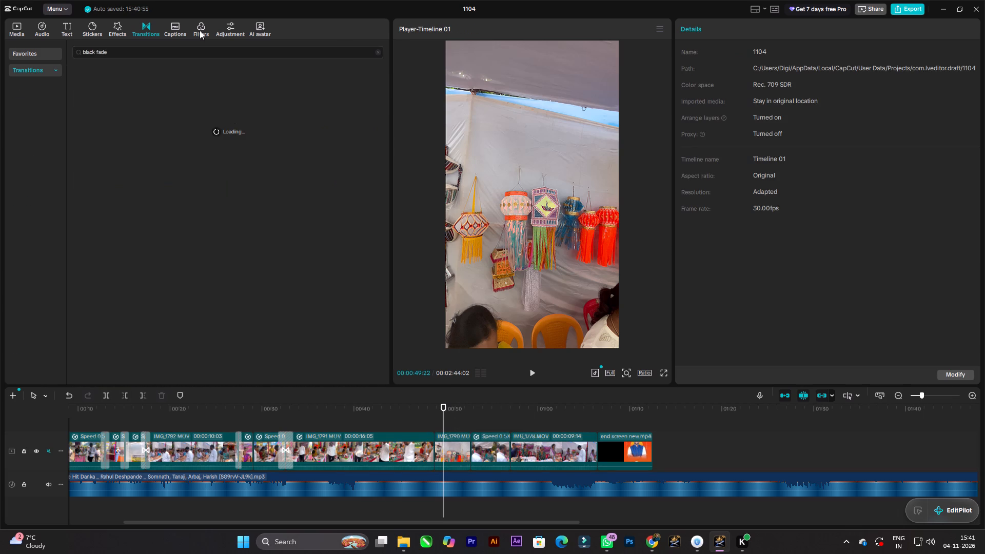
{"action": "left_click_drag", "start_coordinate": [103, 89], "coordinate": [415, 414]}
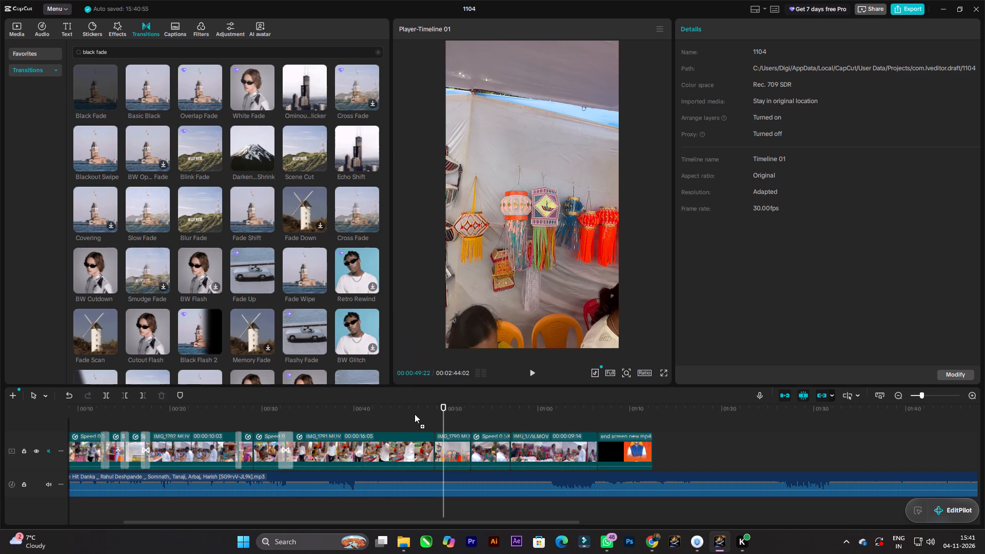
{"action": "left_click_drag", "start_coordinate": [415, 414], "coordinate": [434, 451]}
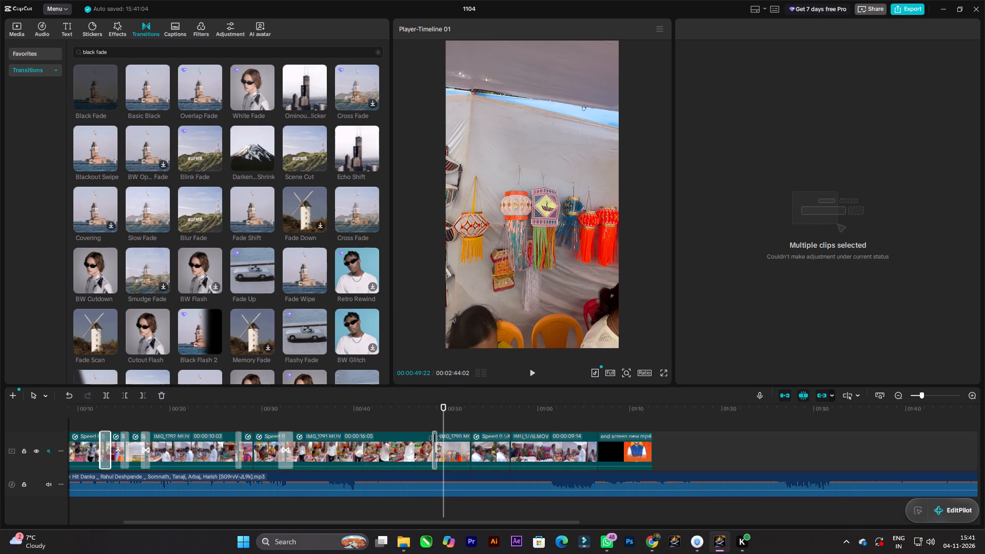
{"action": "left_click", "coordinate": [435, 439]}
{"action": "left_click_drag", "start_coordinate": [444, 418], "coordinate": [410, 415]}
{"action": "key", "text": "space"}
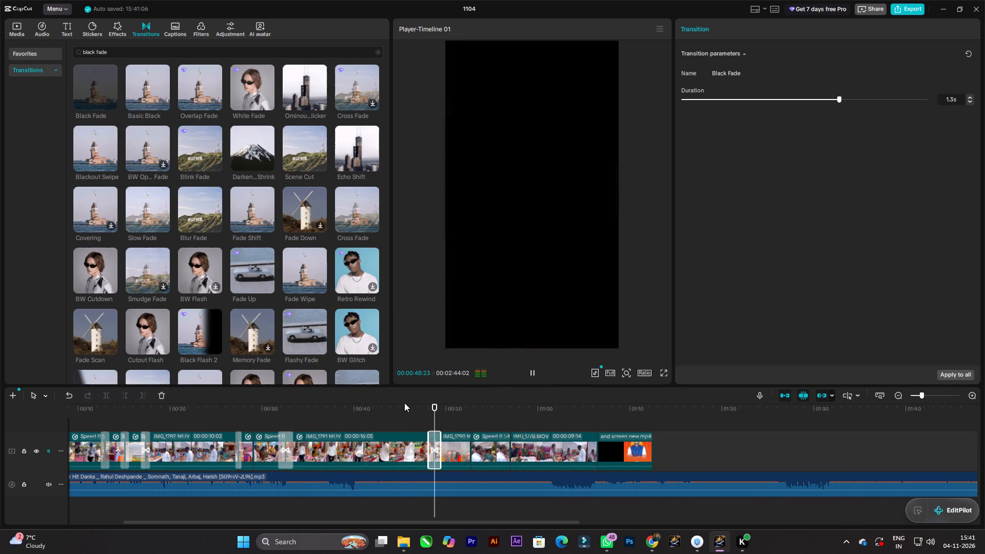
{"action": "key", "text": "space"}
Add a 0.5 s Black Fade transition between the IMG_1790 clip and the slowed clip after it, and play through it.
{"action": "left_click_drag", "start_coordinate": [95, 90], "coordinate": [474, 441]}
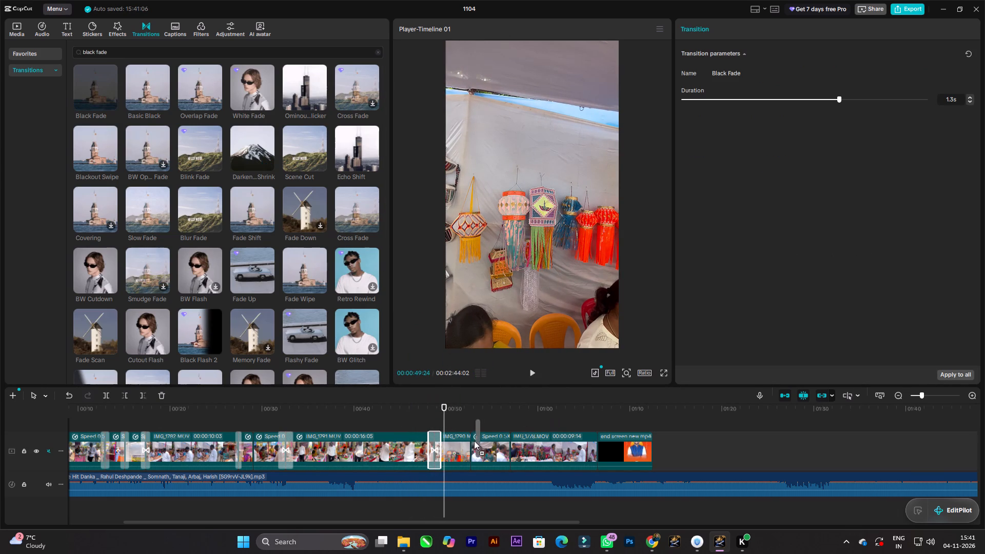
{"action": "left_click_drag", "start_coordinate": [474, 441], "coordinate": [469, 450]}
{"action": "key", "text": "space"}
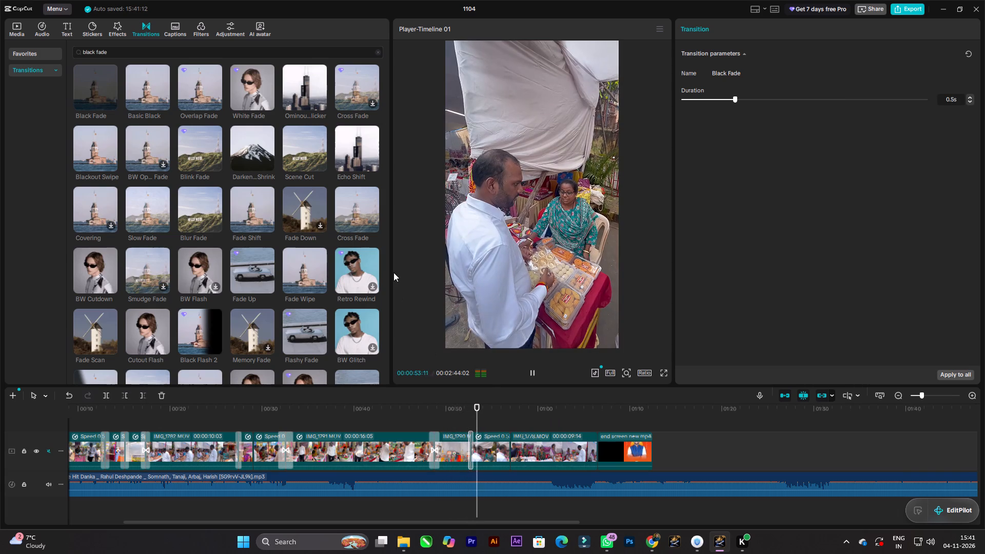
{"action": "key", "text": "space"}
Add a 0.5 s Black Fade transition before the IMG_1778 clip and play through to about 1:05.
{"action": "left_click_drag", "start_coordinate": [98, 89], "coordinate": [507, 448]}
{"action": "key", "text": "space"}
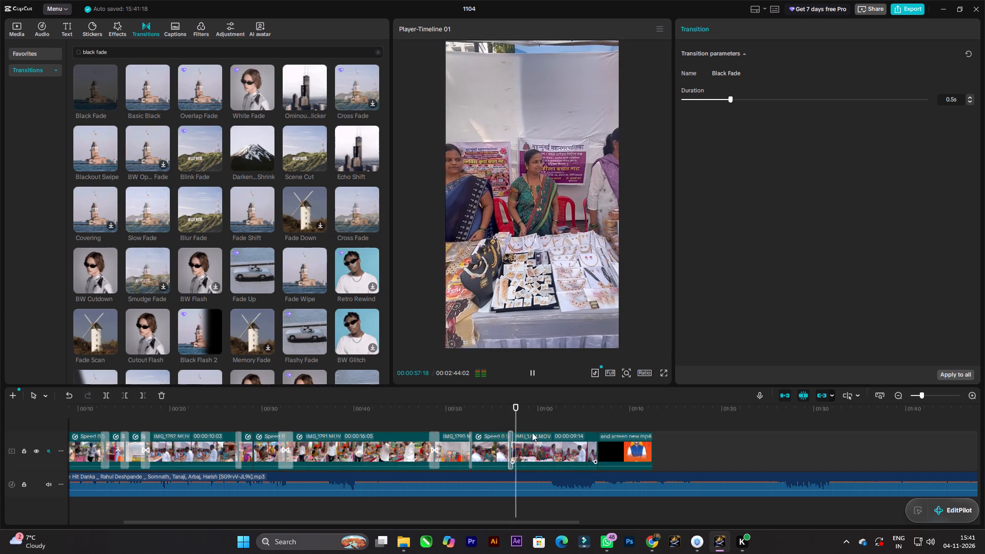
{"action": "key", "text": "space"}
{"action": "key", "text": "space"}
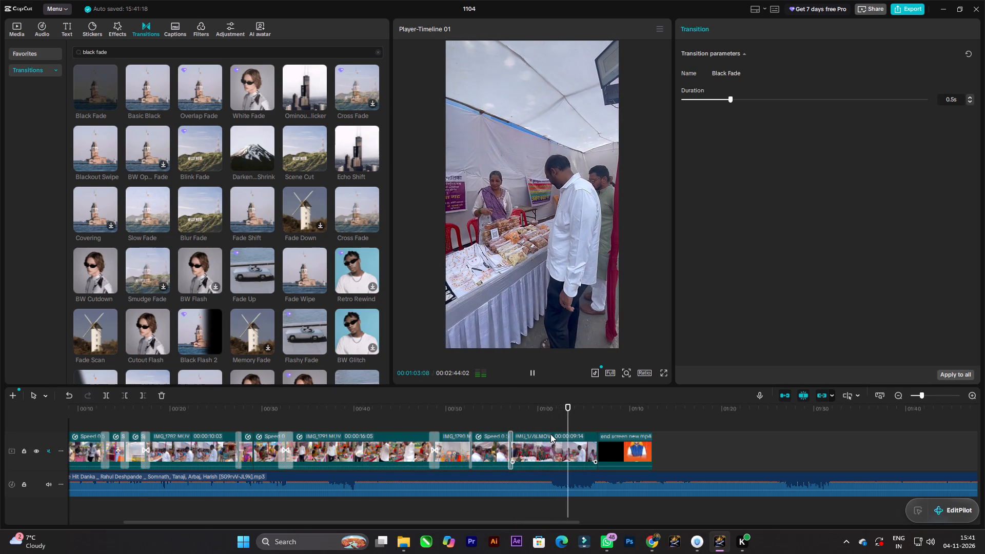
{"action": "key", "text": "space"}
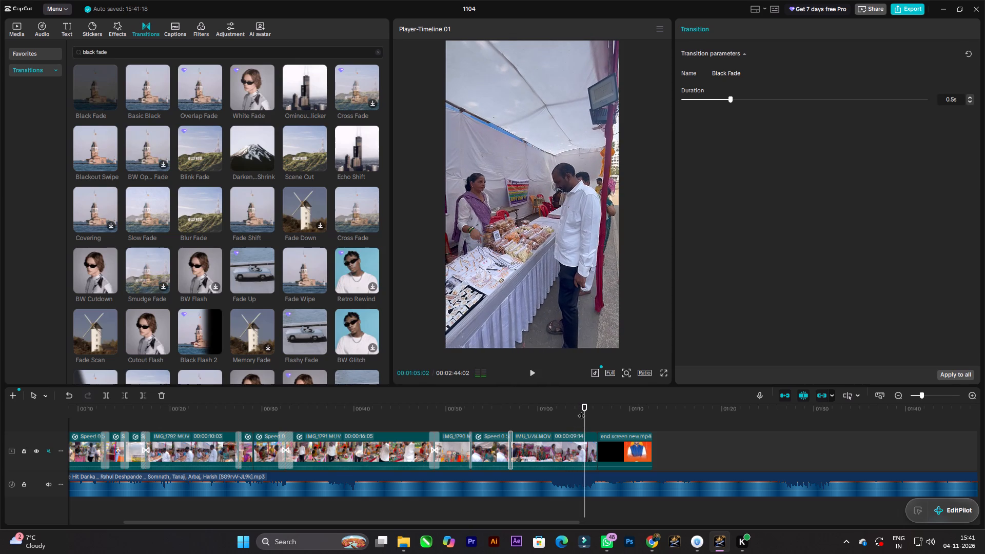
Cut off the music after the end of the end screen clip at 1:12:15.
{"action": "left_click_drag", "start_coordinate": [584, 408], "coordinate": [654, 412]}
{"action": "left_click", "coordinate": [678, 490]}
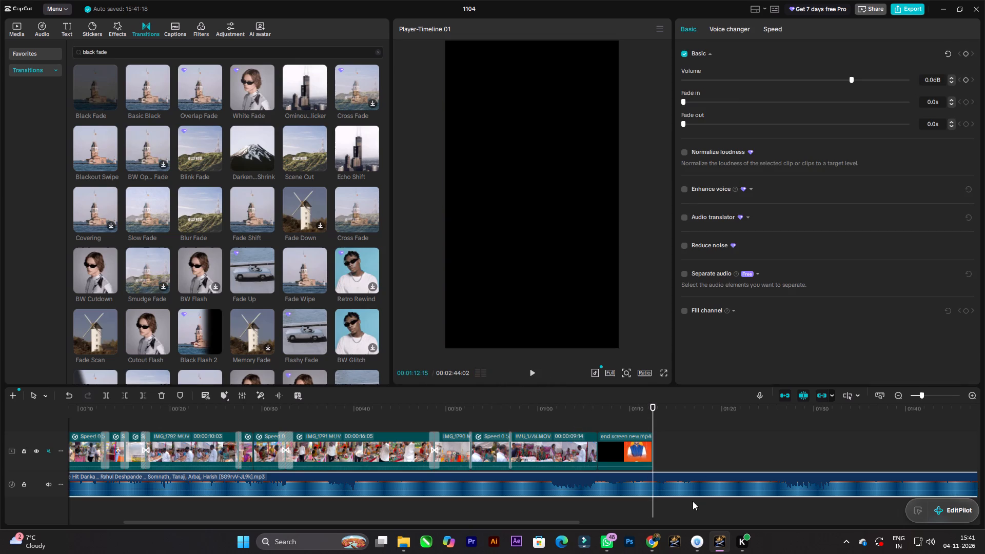
{"action": "left_click", "coordinate": [137, 396]}
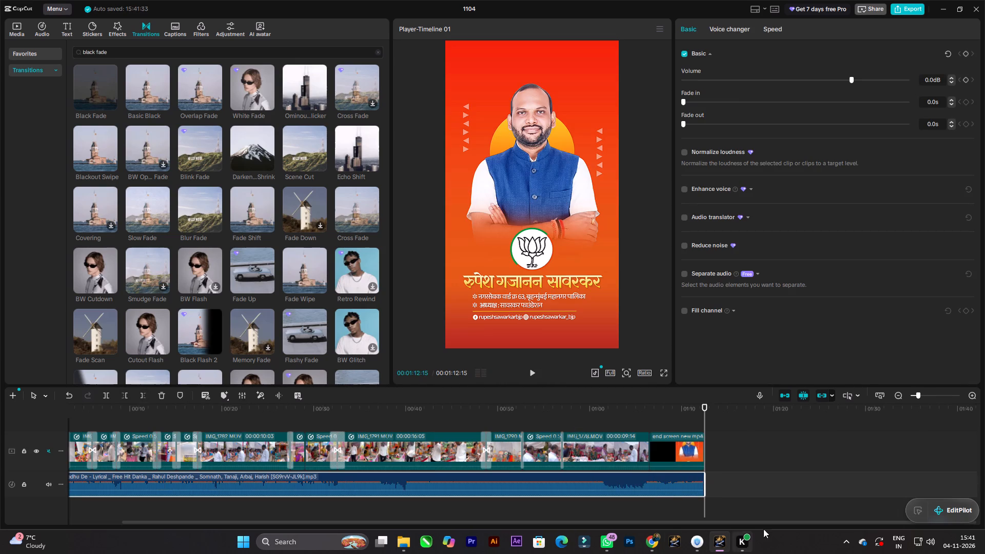
Give the music a 7.7 s fade-out and play through from about 0:59 into the end screen.
{"action": "left_click_drag", "start_coordinate": [705, 409], "coordinate": [578, 413]}
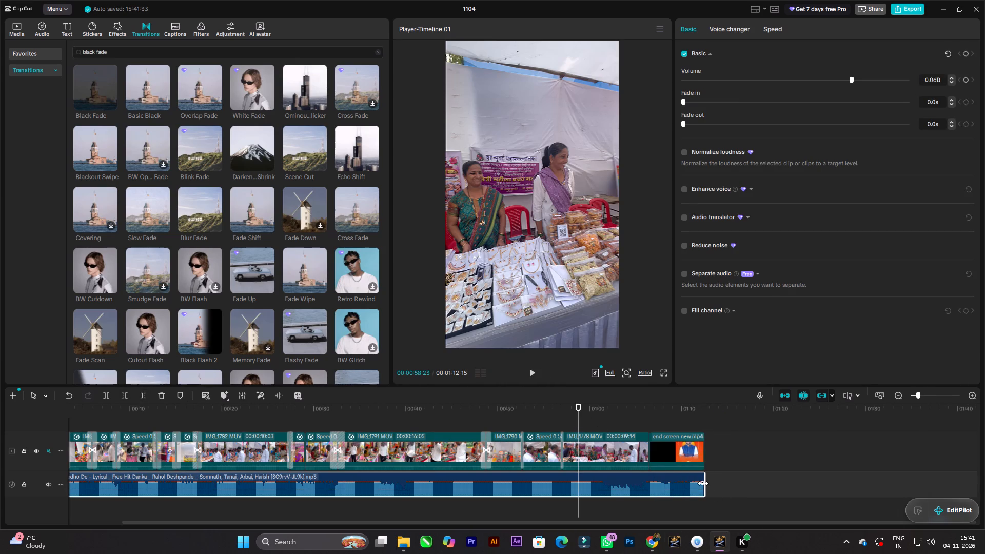
{"action": "left_click_drag", "start_coordinate": [703, 483], "coordinate": [632, 482]}
{"action": "key", "text": "space"}
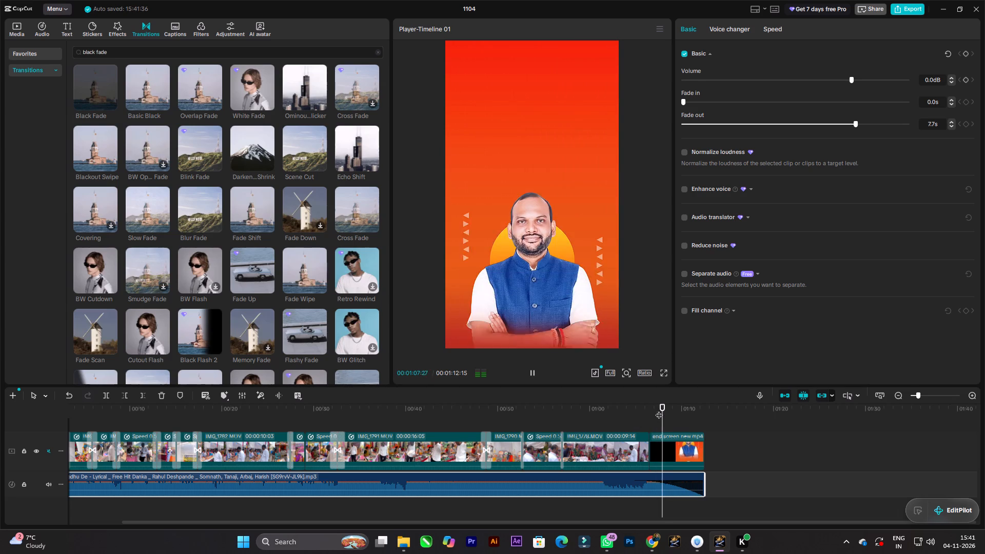
Return to the start of the timeline and search the video effects for "cut".
{"action": "left_click_drag", "start_coordinate": [666, 405], "coordinate": [0, 337]}
{"action": "key", "text": "space"}
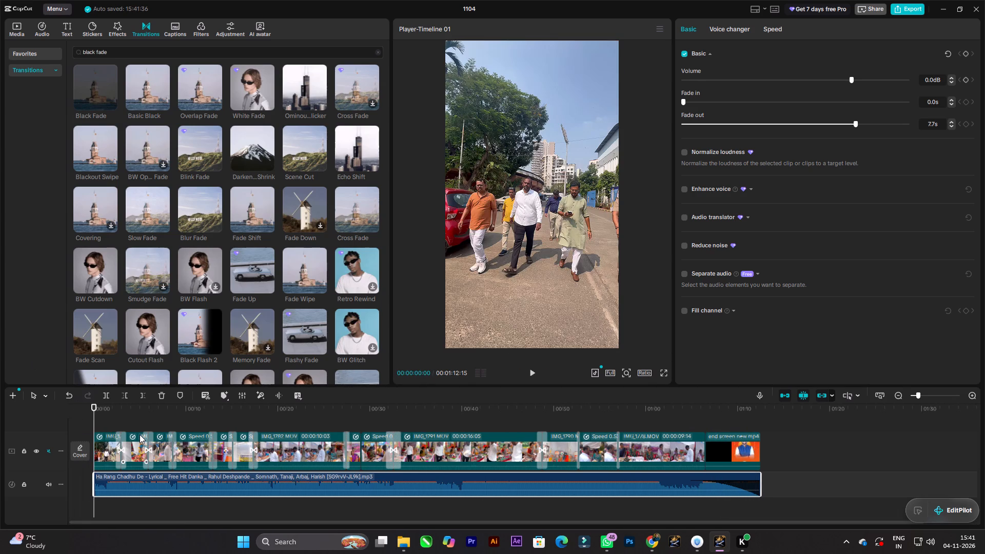
{"action": "key", "text": "space"}
{"action": "key", "text": "space"}
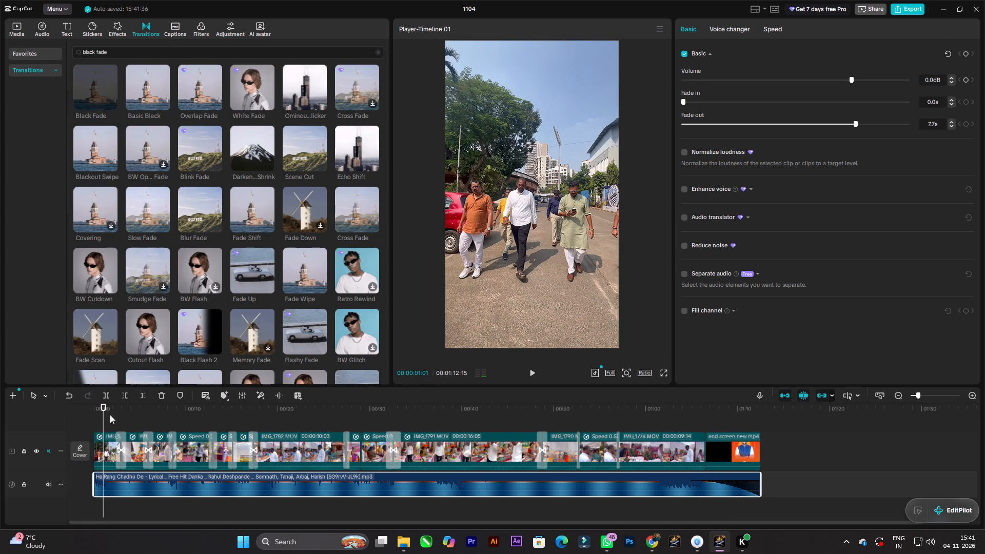
{"action": "left_click_drag", "start_coordinate": [102, 413], "coordinate": [0, 346]}
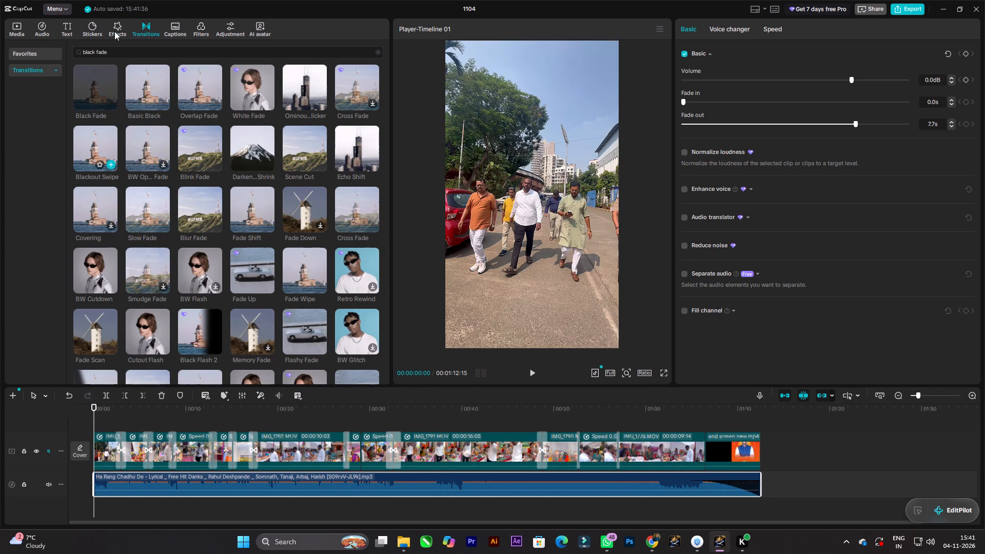
{"action": "left_click", "coordinate": [117, 32]}
{"action": "left_click", "coordinate": [151, 55]}
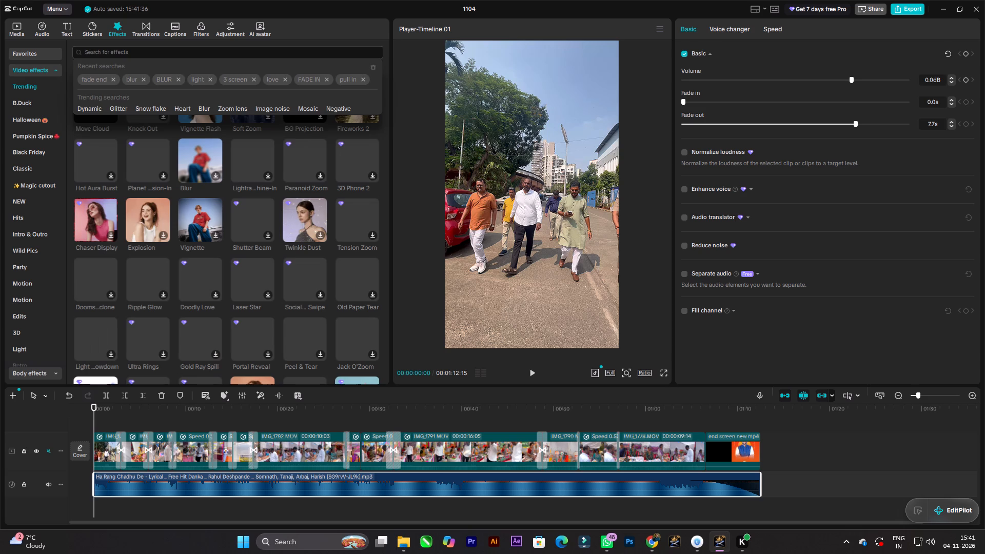
{"action": "type", "text": "cut"}
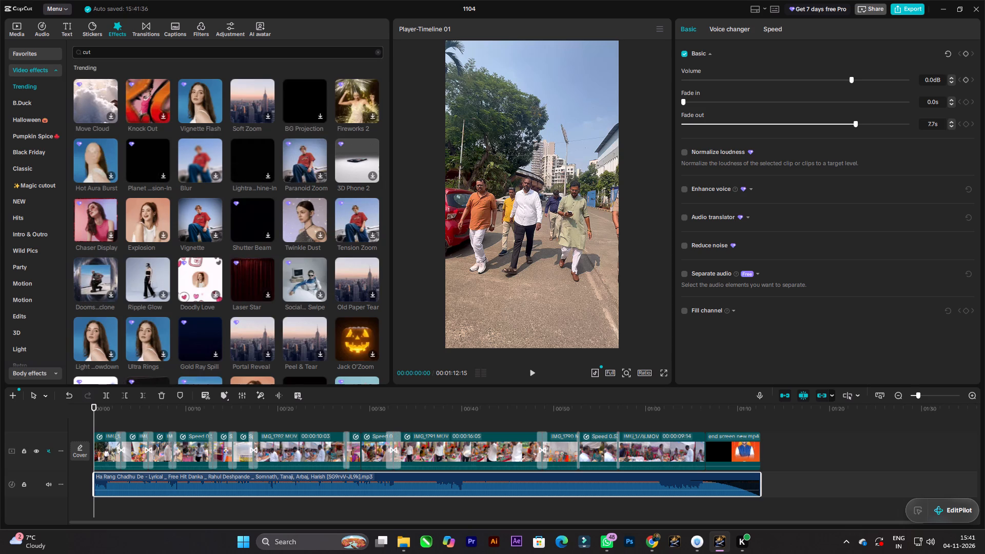
{"action": "key", "text": "Return"}
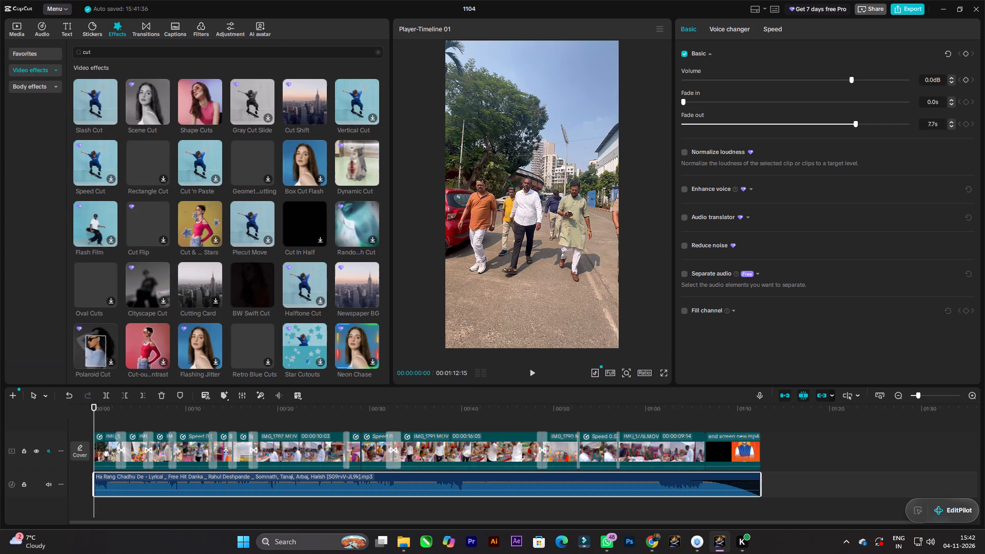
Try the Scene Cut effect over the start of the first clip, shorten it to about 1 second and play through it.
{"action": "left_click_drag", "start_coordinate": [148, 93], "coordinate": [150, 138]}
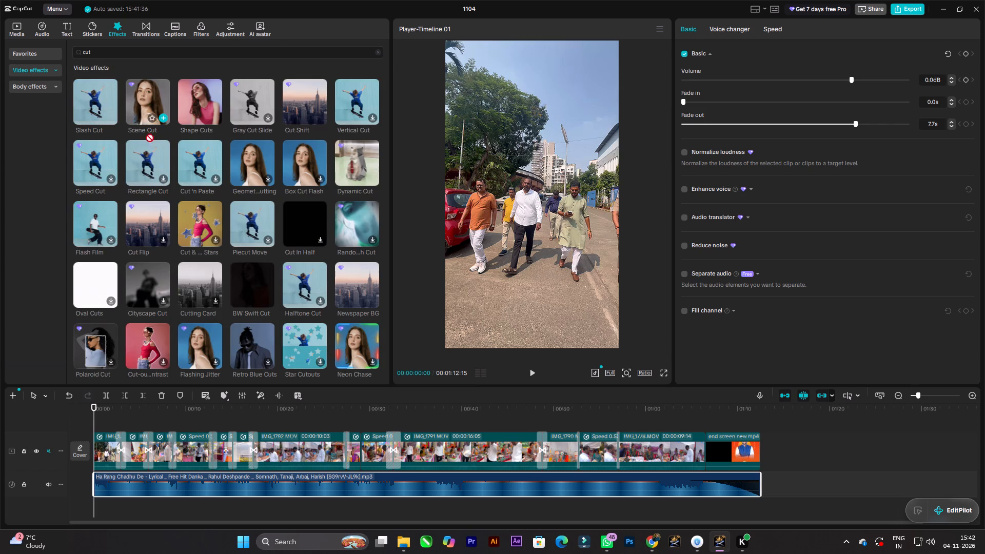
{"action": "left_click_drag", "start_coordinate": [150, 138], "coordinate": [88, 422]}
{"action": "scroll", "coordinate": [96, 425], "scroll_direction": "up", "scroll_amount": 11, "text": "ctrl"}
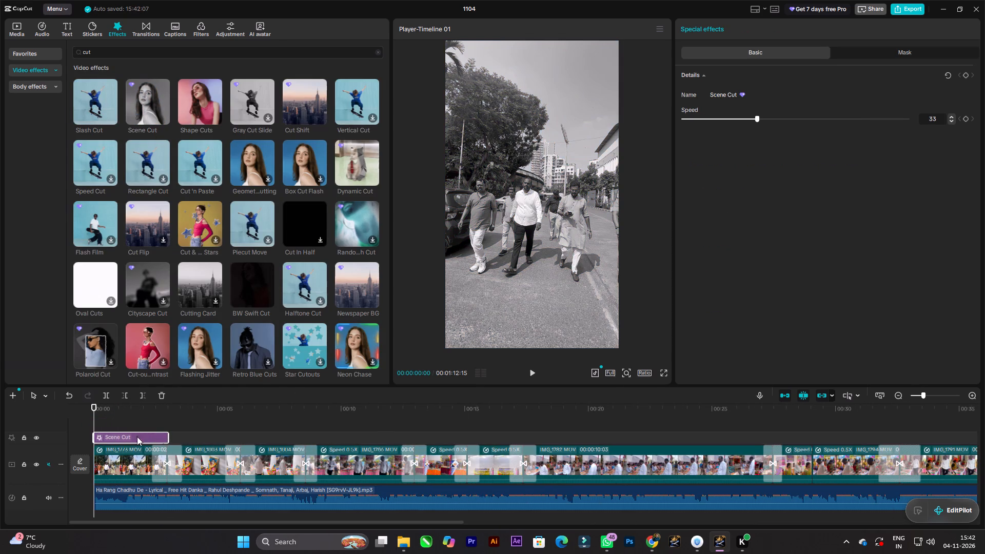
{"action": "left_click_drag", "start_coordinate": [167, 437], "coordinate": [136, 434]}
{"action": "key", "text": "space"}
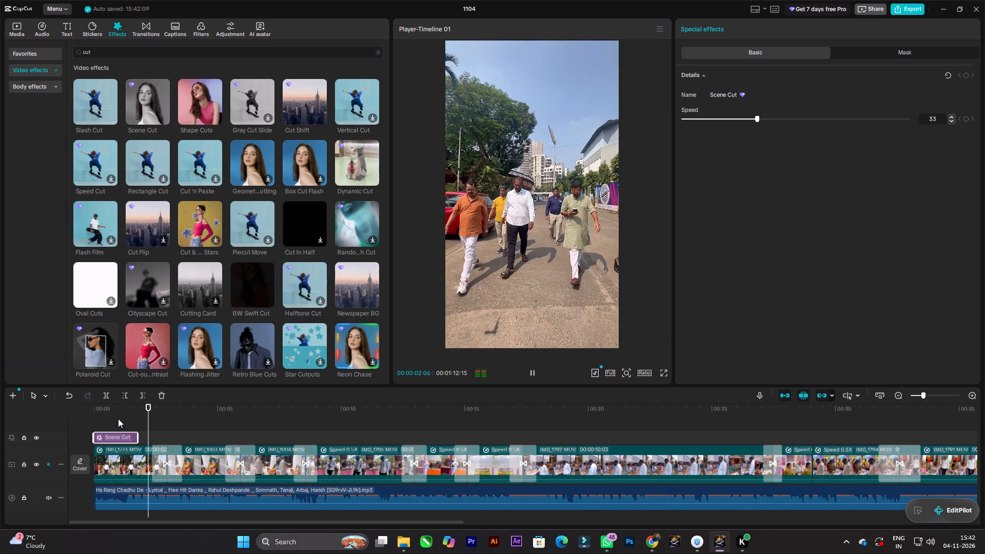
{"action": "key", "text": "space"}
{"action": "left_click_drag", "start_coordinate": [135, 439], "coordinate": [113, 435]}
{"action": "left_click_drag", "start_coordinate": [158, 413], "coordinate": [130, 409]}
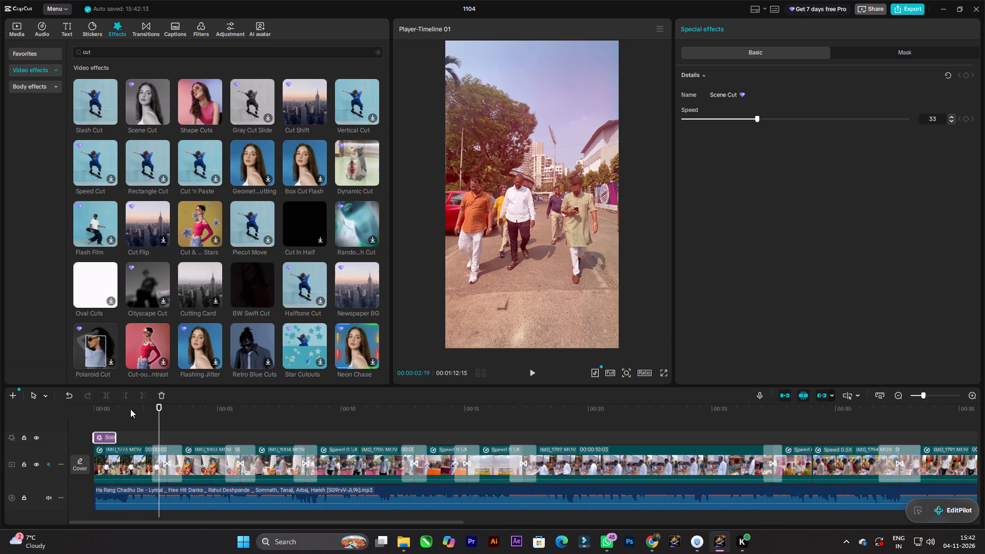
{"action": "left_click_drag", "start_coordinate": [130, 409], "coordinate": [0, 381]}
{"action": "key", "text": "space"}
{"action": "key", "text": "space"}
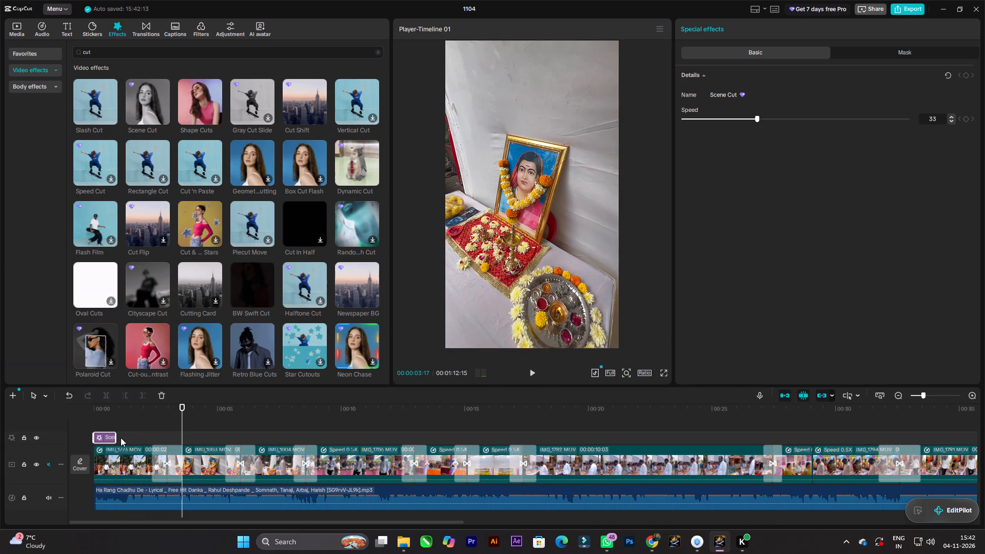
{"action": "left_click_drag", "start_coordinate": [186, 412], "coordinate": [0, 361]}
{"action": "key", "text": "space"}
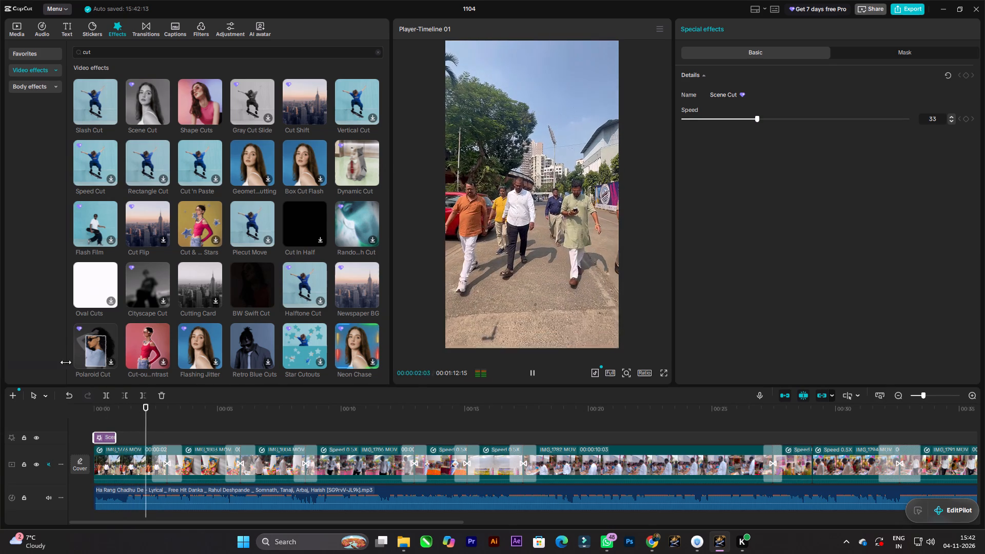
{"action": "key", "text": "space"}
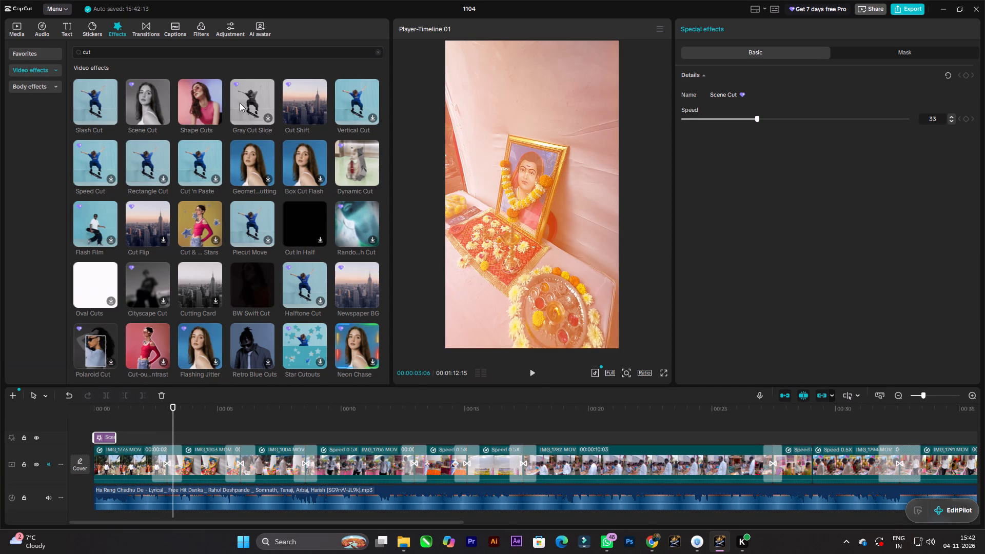
Add the Gray Cut Slide effect at the start of the video, hide the Scene Cut track, and trim the new effect to about 2 seconds.
{"action": "left_click_drag", "start_coordinate": [253, 108], "coordinate": [84, 423]}
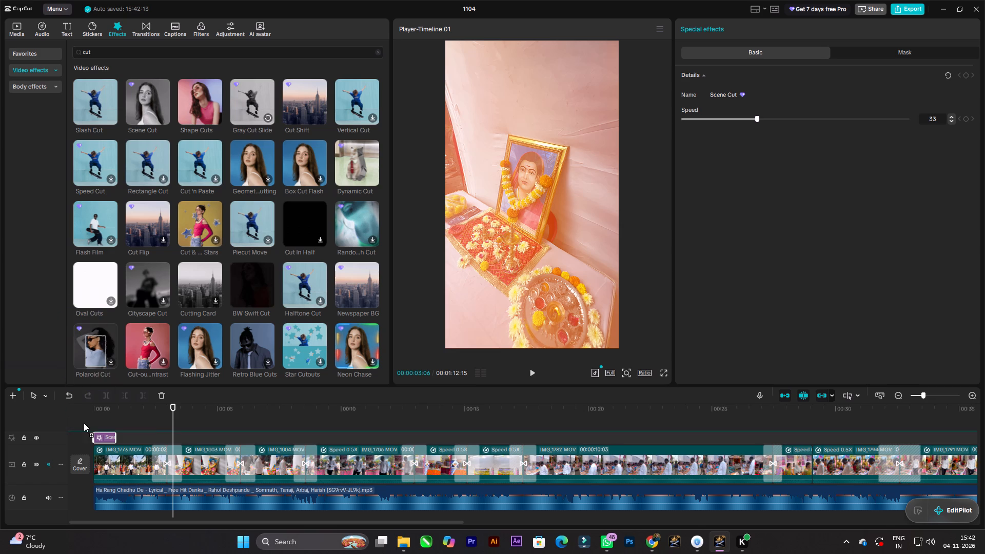
{"action": "left_click_drag", "start_coordinate": [84, 423], "coordinate": [84, 423]}
{"action": "left_click_drag", "start_coordinate": [167, 439], "coordinate": [148, 441]}
{"action": "left_click_drag", "start_coordinate": [168, 410], "coordinate": [34, 409]}
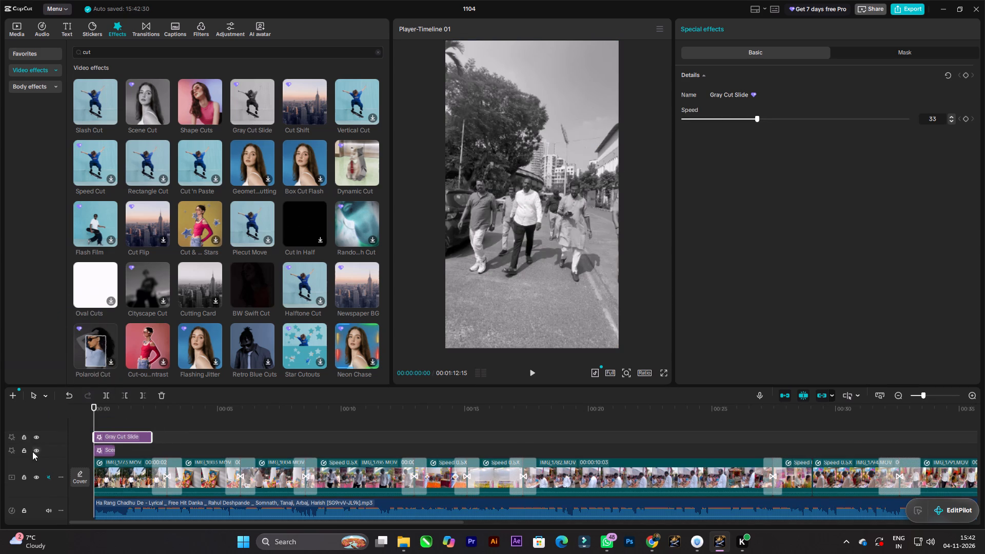
{"action": "left_click", "coordinate": [32, 451]}
{"action": "key", "text": "space"}
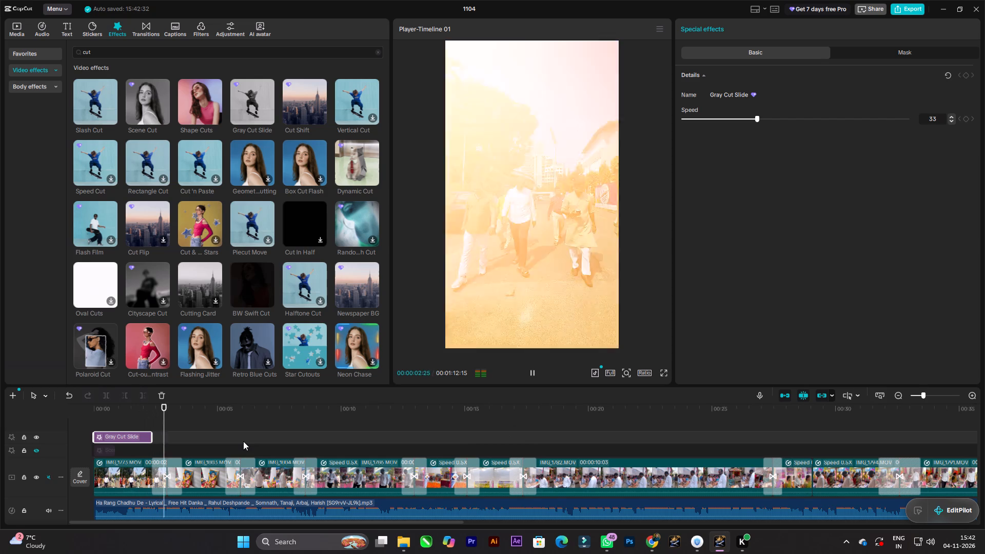
{"action": "key", "text": "space"}
{"action": "left_click_drag", "start_coordinate": [151, 437], "coordinate": [143, 437]}
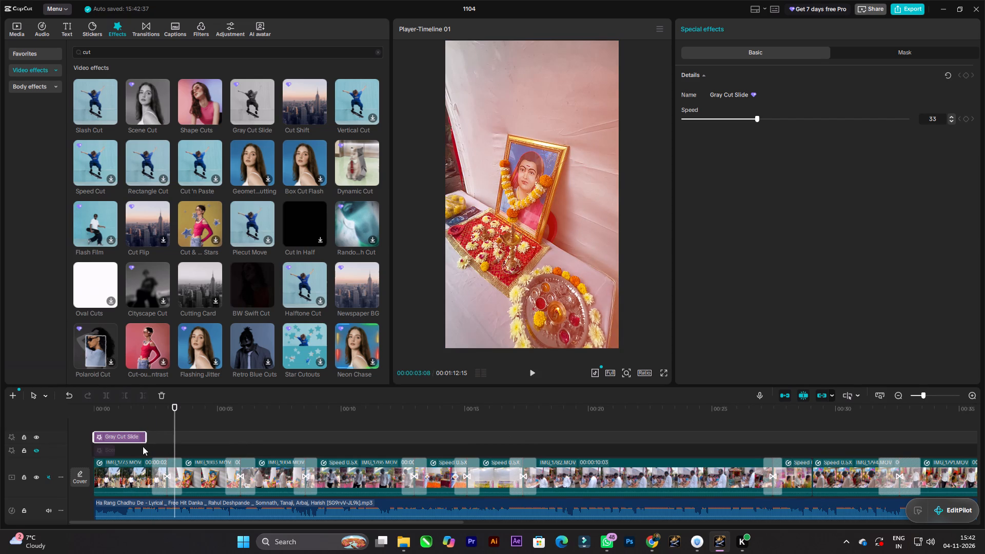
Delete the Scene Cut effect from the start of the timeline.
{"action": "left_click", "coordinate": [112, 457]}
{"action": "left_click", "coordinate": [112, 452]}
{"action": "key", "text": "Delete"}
Play the video from the start to about 36 seconds to check the opening effect and the transitions.
{"action": "left_click_drag", "start_coordinate": [115, 418], "coordinate": [87, 409]}
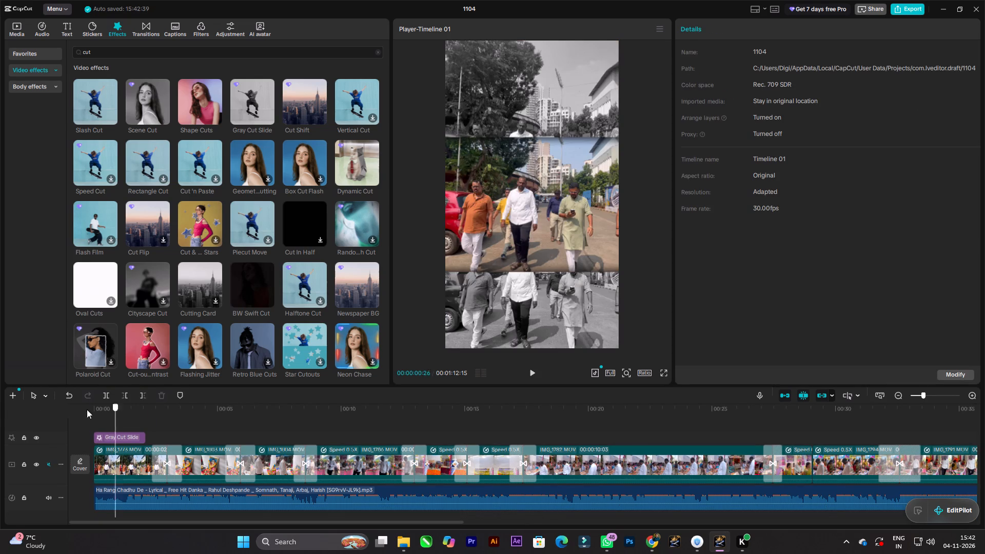
{"action": "left_click_drag", "start_coordinate": [87, 409], "coordinate": [7, 400]}
{"action": "key", "text": "space"}
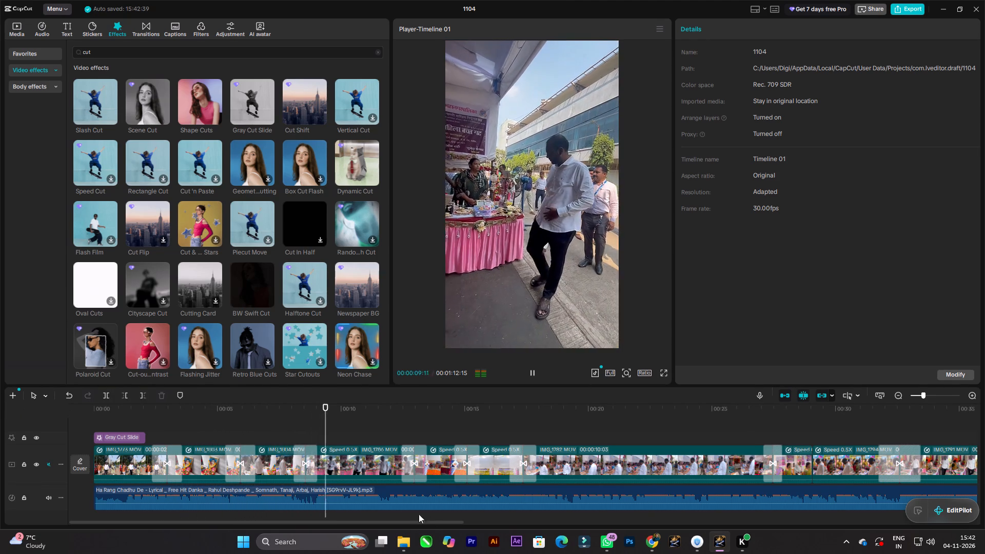
{"action": "scroll", "coordinate": [430, 517], "scroll_direction": "down", "scroll_amount": 5, "text": "ctrl"}
{"action": "scroll", "coordinate": [388, 478], "scroll_direction": "down", "scroll_amount": 6, "text": "ctrl"}
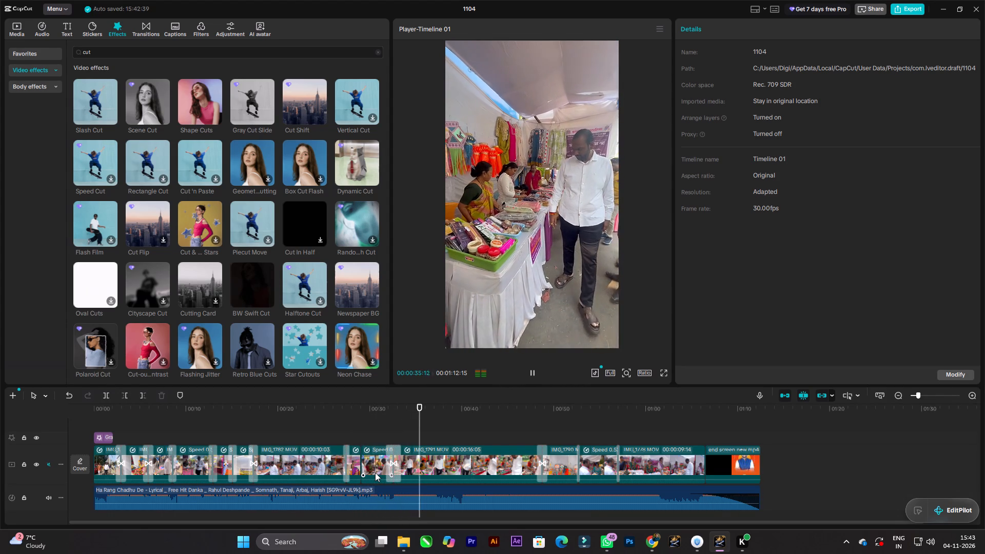
{"action": "key", "text": "space"}
Overlay the FOOTER-PNG image above the clips from the start and extend it to the beginning of the end screen, 1:06:15 long.
{"action": "left_click_drag", "start_coordinate": [428, 418], "coordinate": [0, 349]}
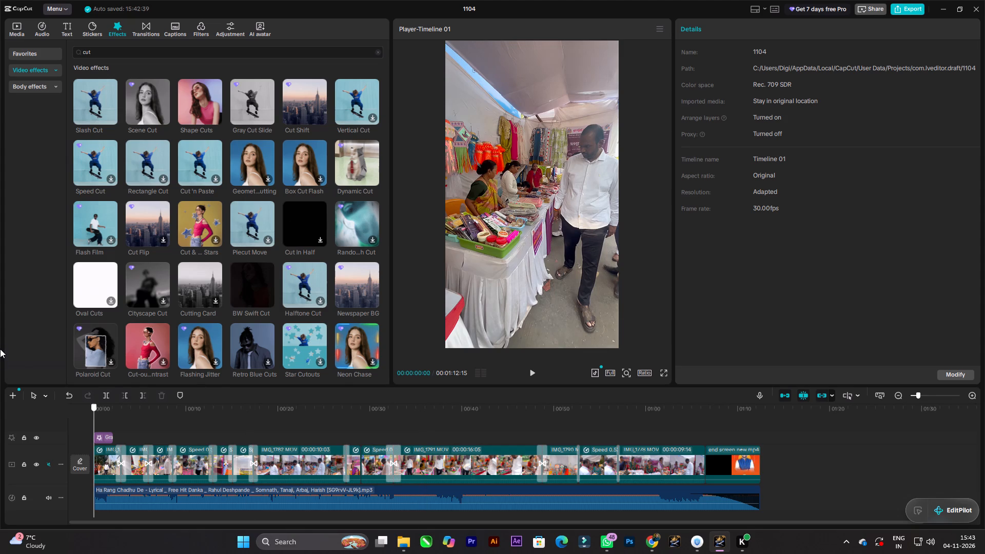
{"action": "left_click_drag", "start_coordinate": [0, 349], "coordinate": [0, 347]}
{"action": "left_click", "coordinate": [8, 23]}
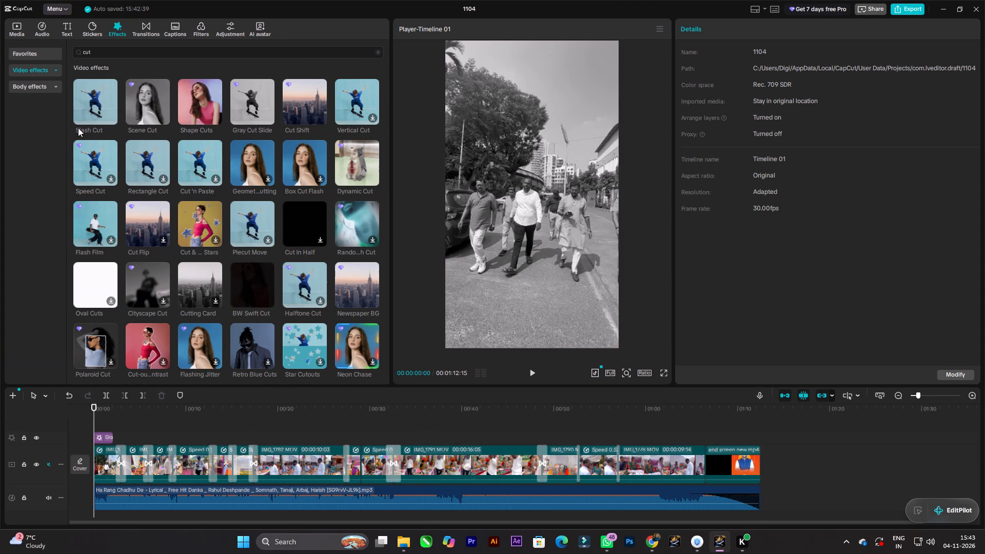
{"action": "scroll", "coordinate": [253, 299], "scroll_direction": "down", "scroll_amount": 3}
{"action": "left_click_drag", "start_coordinate": [239, 335], "coordinate": [102, 399]}
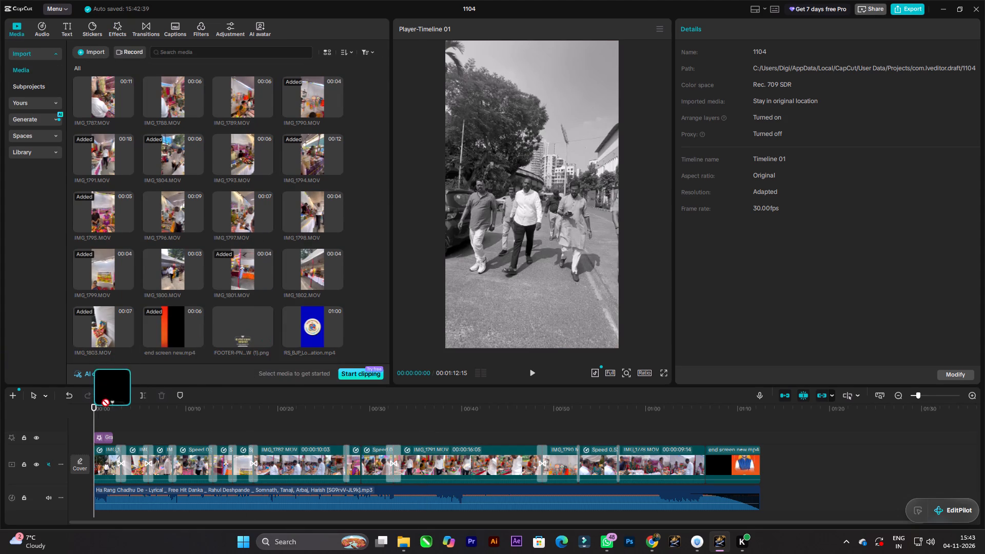
{"action": "left_click_drag", "start_coordinate": [102, 399], "coordinate": [90, 418]}
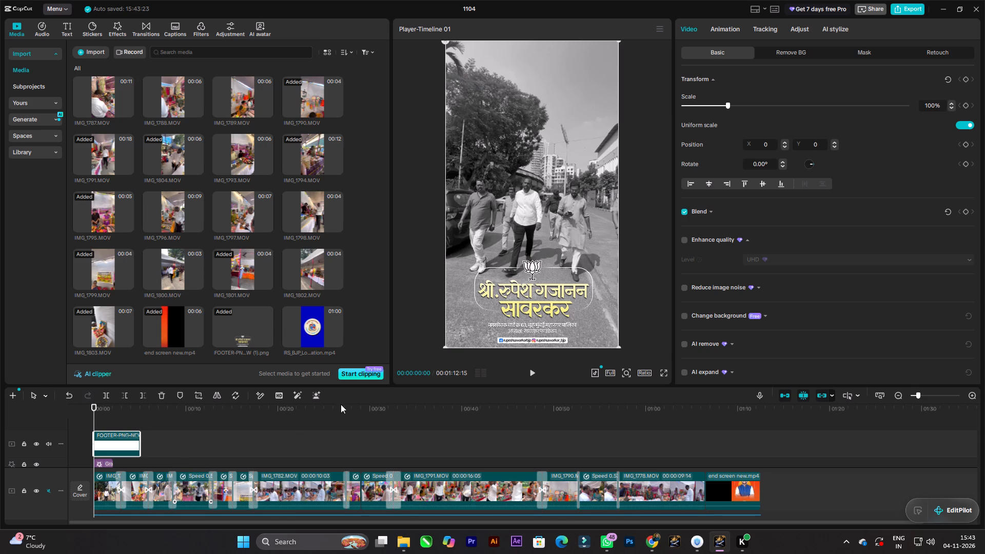
{"action": "key", "text": "space"}
{"action": "key", "text": "space"}
{"action": "left_click_drag", "start_coordinate": [142, 442], "coordinate": [677, 484]}
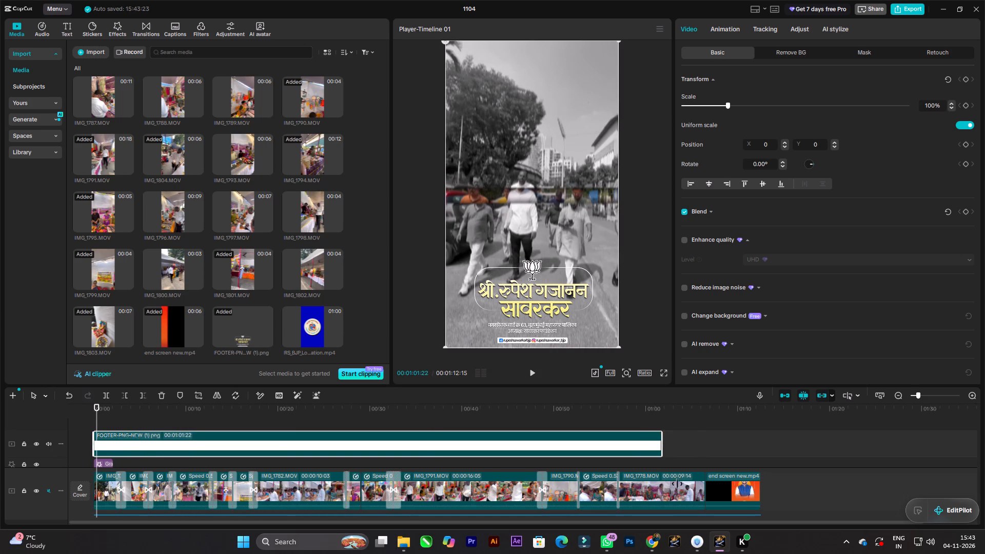
{"action": "left_click_drag", "start_coordinate": [677, 484], "coordinate": [705, 488]}
Place the RS_BJP_Logo Animation clip on a new track above the footer overlay, at the beginning of the timeline.
{"action": "scroll", "coordinate": [307, 486], "scroll_direction": "up", "scroll_amount": 3}
{"action": "left_click_drag", "start_coordinate": [324, 319], "coordinate": [316, 346]}
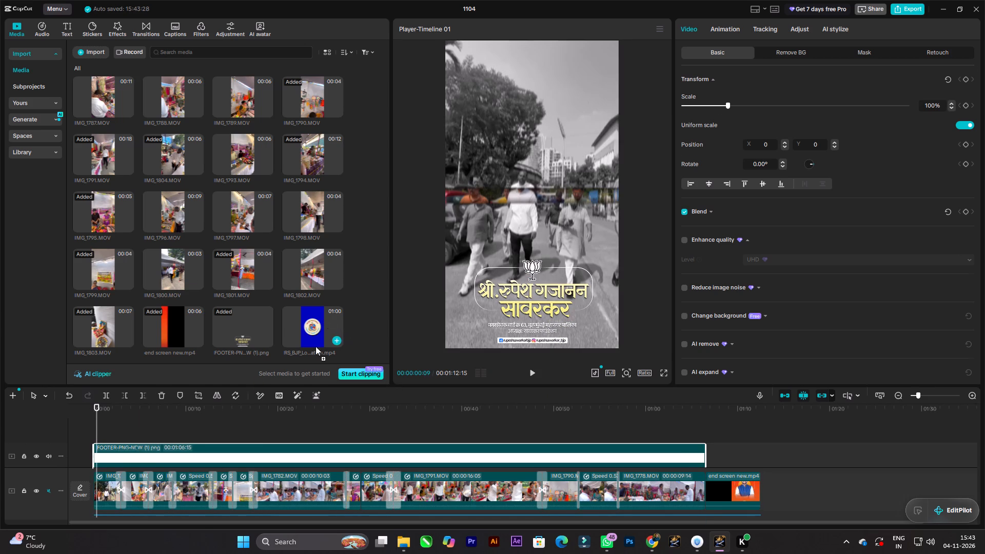
{"action": "left_click_drag", "start_coordinate": [316, 346], "coordinate": [95, 430]}
{"action": "scroll", "coordinate": [686, 444], "scroll_direction": "down", "scroll_amount": 3}
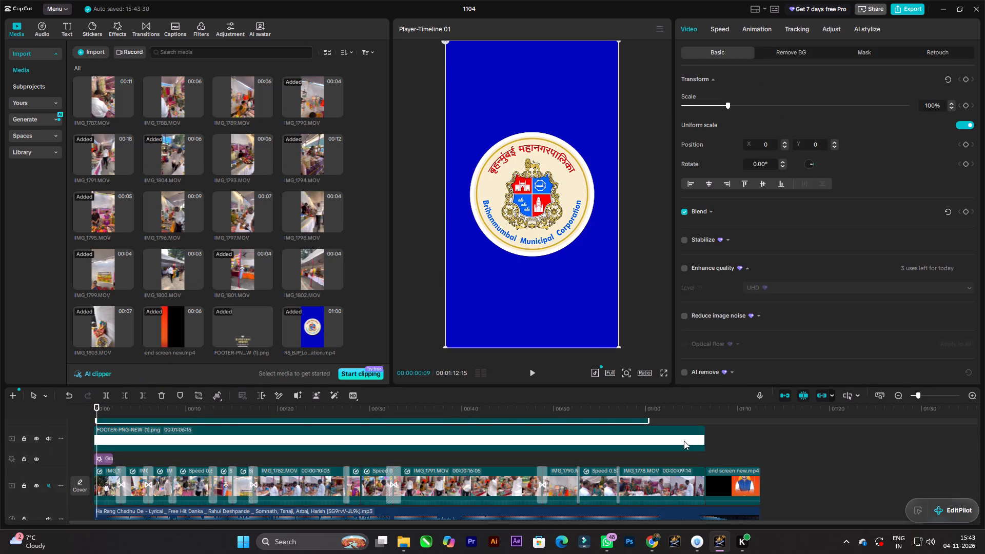
{"action": "scroll", "coordinate": [681, 440], "scroll_direction": "up", "scroll_amount": 1}
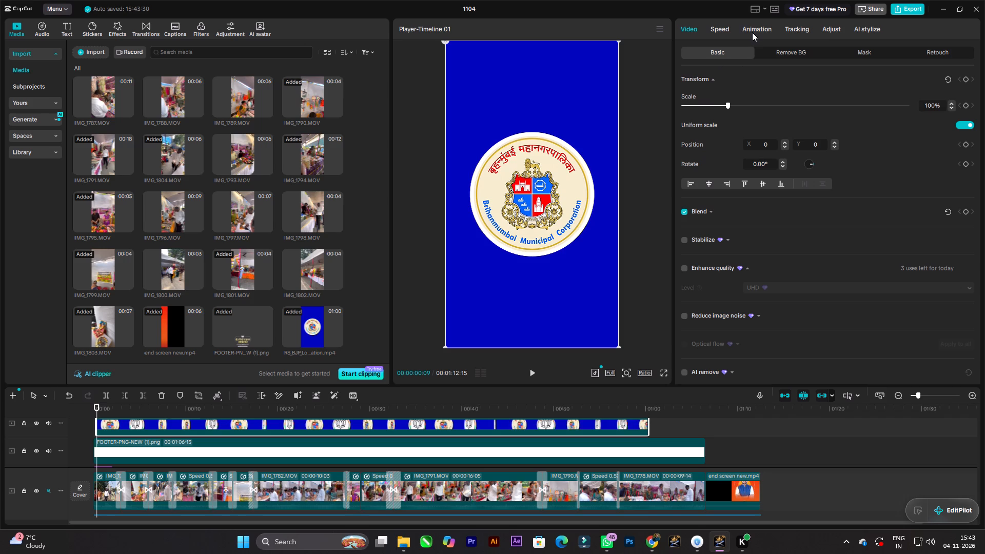
Remove the logo animation's blue background with Chroma key, sampling the blue and setting the intensity to 9.
{"action": "left_click", "coordinate": [797, 53]}
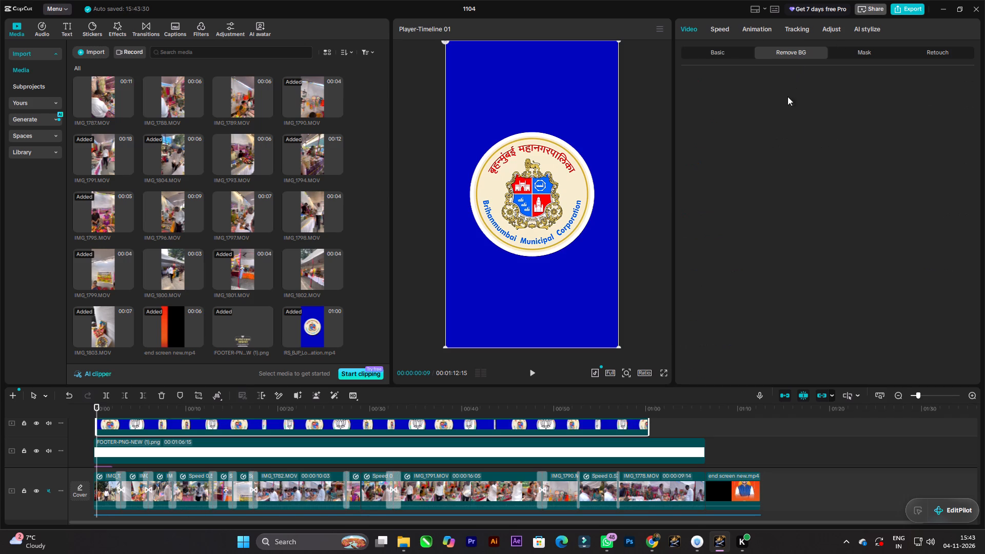
{"action": "left_click", "coordinate": [683, 101]}
{"action": "left_click", "coordinate": [684, 101]}
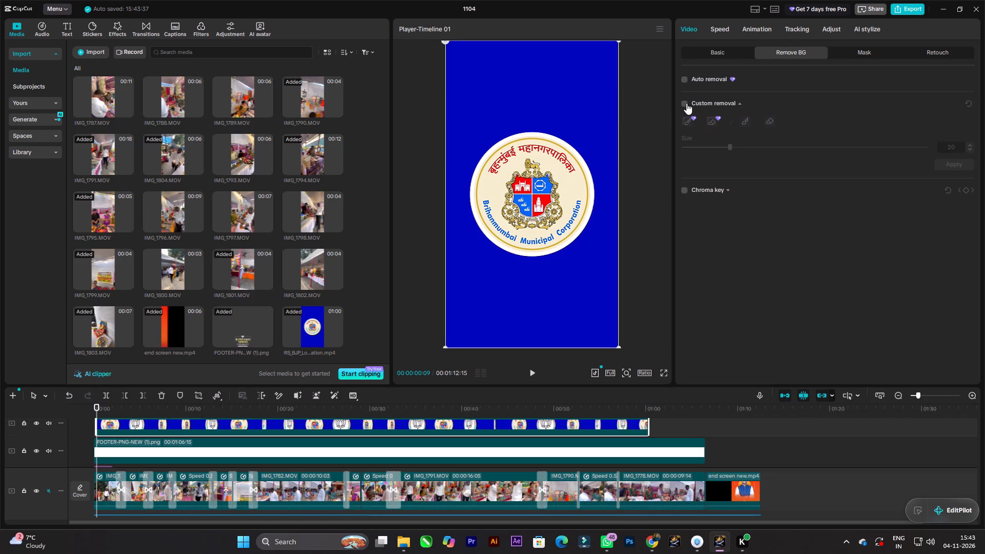
{"action": "left_click", "coordinate": [745, 106]}
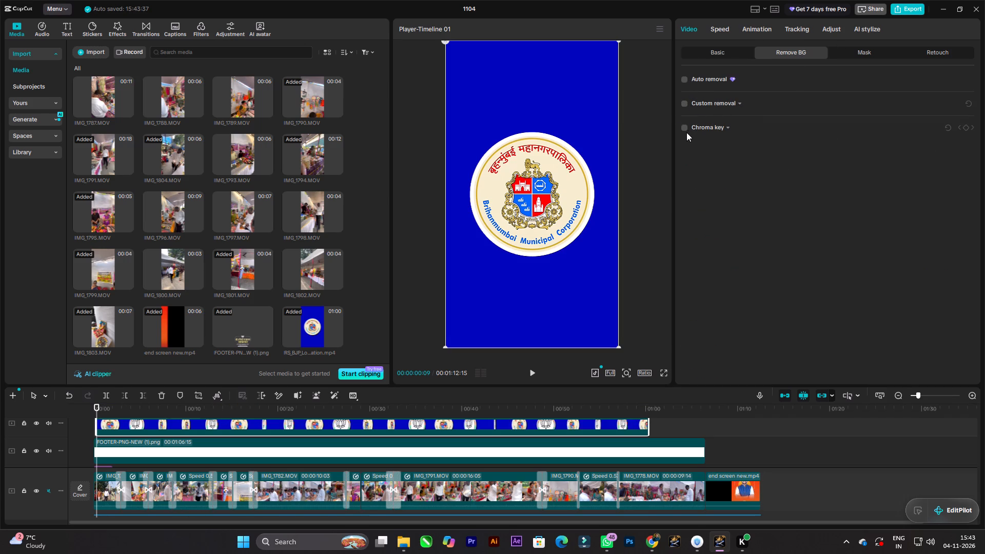
{"action": "left_click", "coordinate": [681, 127]}
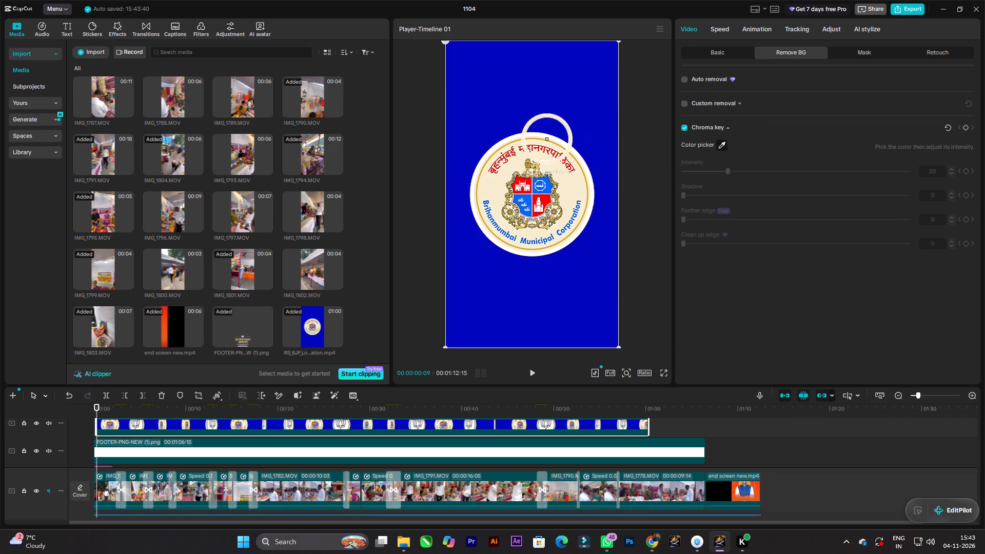
{"action": "left_click", "coordinate": [512, 94]}
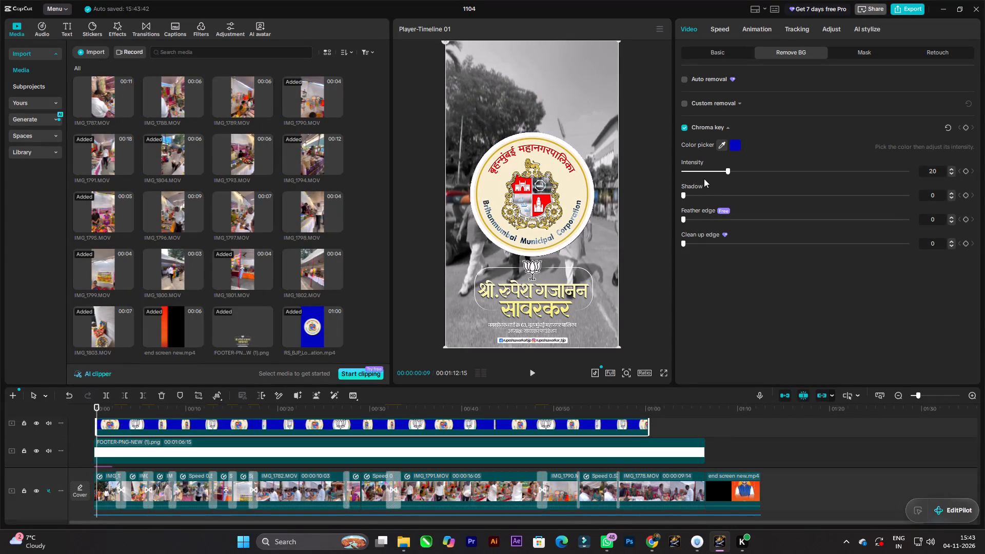
{"action": "left_click", "coordinate": [703, 174]}
{"action": "key", "text": "space"}
{"action": "key", "text": "space"}
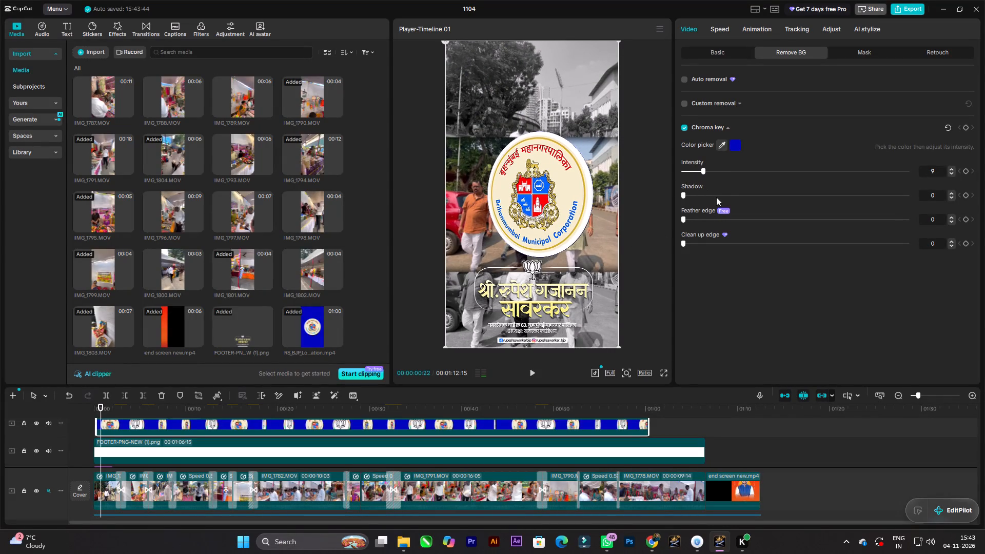
{"action": "key", "text": "space"}
{"action": "key", "text": "space"}
Scale the logo animation to 22% and move it into the upper-right corner of the frame, at about X 843, Y 1648.
{"action": "left_click", "coordinate": [716, 52]}
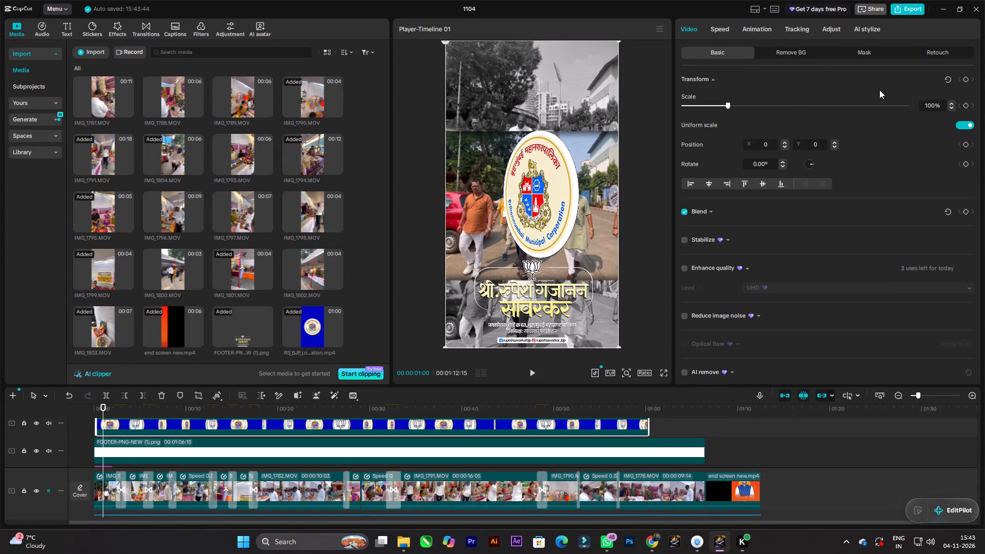
{"action": "left_click_drag", "start_coordinate": [934, 105], "coordinate": [893, 103]}
{"action": "type", "text": "22"}
{"action": "key", "text": "Return"}
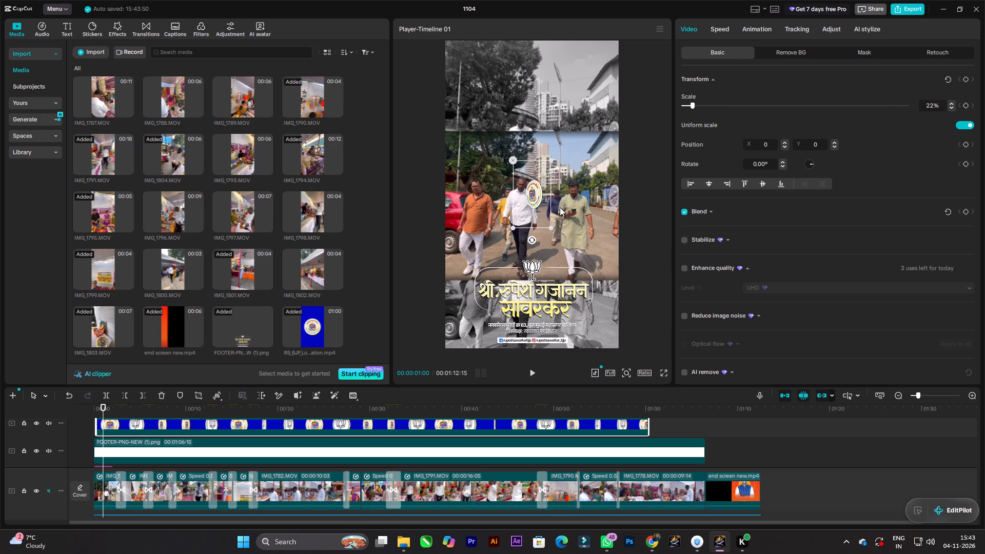
{"action": "left_click_drag", "start_coordinate": [528, 202], "coordinate": [597, 70]}
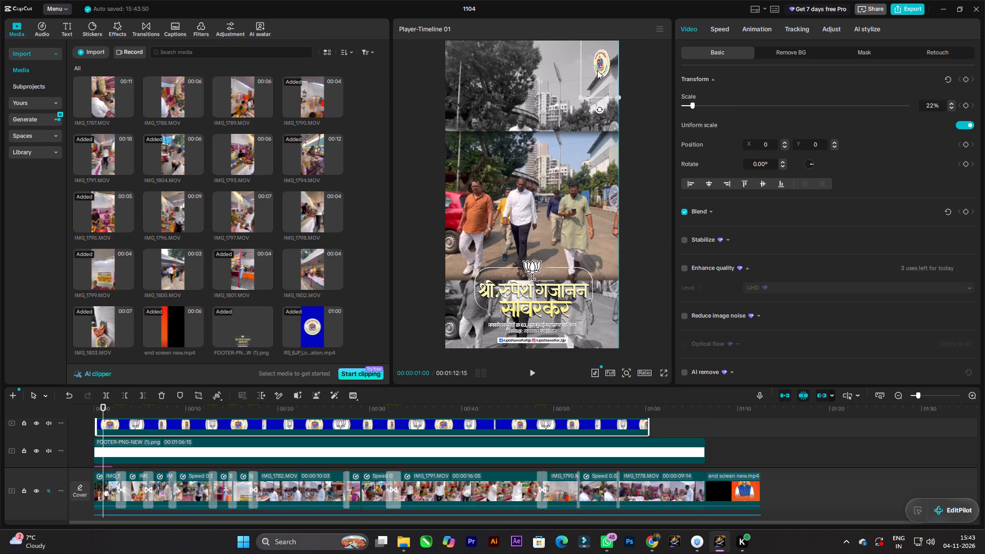
{"action": "left_click_drag", "start_coordinate": [597, 70], "coordinate": [598, 70]}
{"action": "key", "text": "space"}
{"action": "key", "text": "space"}
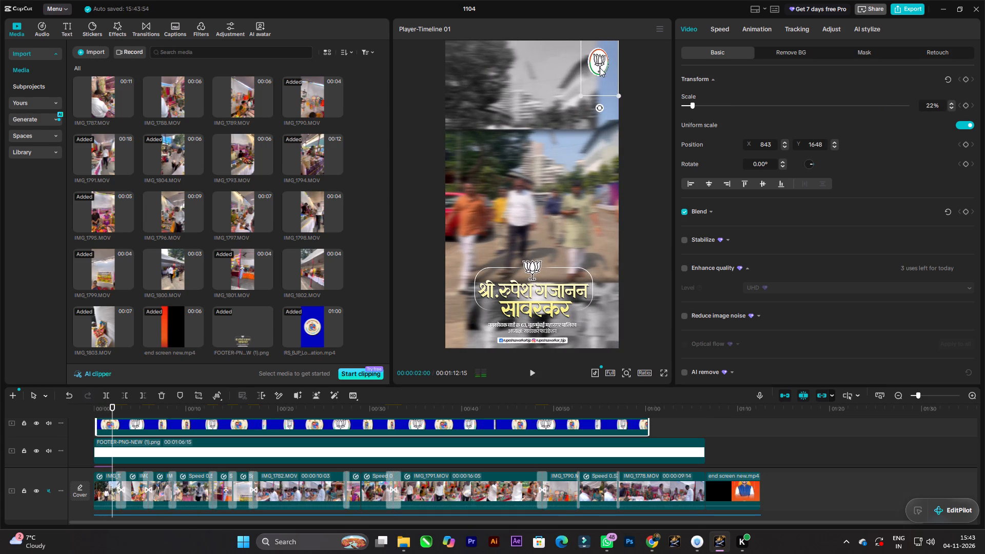
{"action": "left_click_drag", "start_coordinate": [600, 68], "coordinate": [606, 68]}
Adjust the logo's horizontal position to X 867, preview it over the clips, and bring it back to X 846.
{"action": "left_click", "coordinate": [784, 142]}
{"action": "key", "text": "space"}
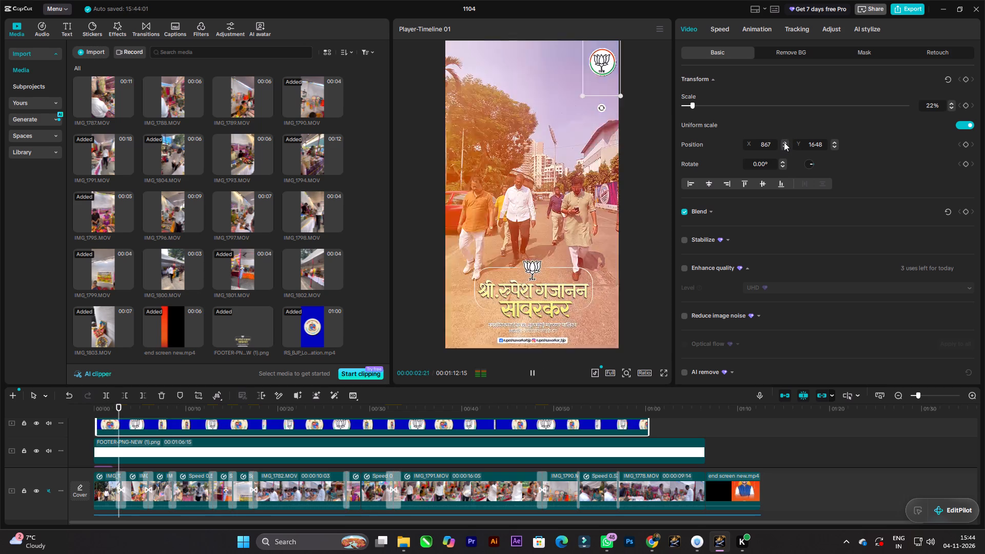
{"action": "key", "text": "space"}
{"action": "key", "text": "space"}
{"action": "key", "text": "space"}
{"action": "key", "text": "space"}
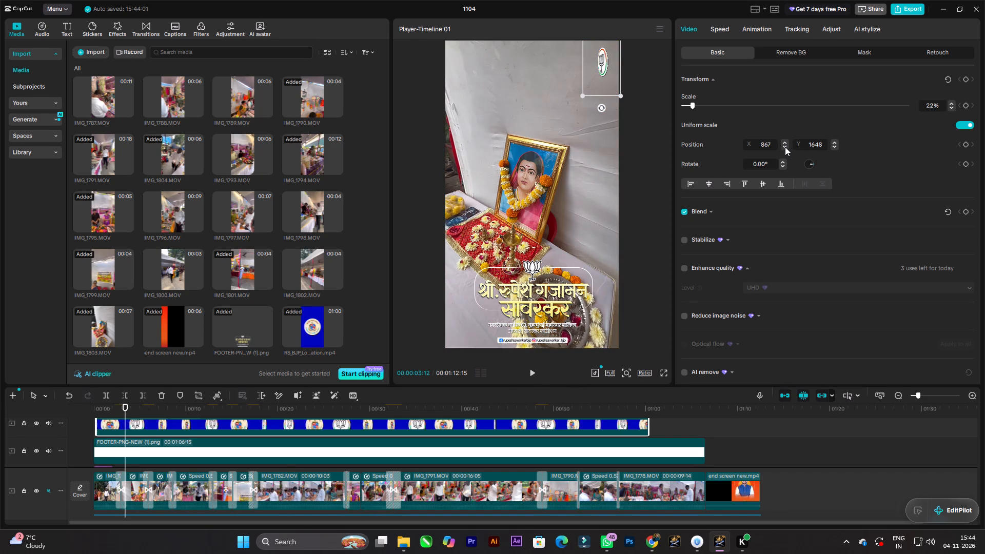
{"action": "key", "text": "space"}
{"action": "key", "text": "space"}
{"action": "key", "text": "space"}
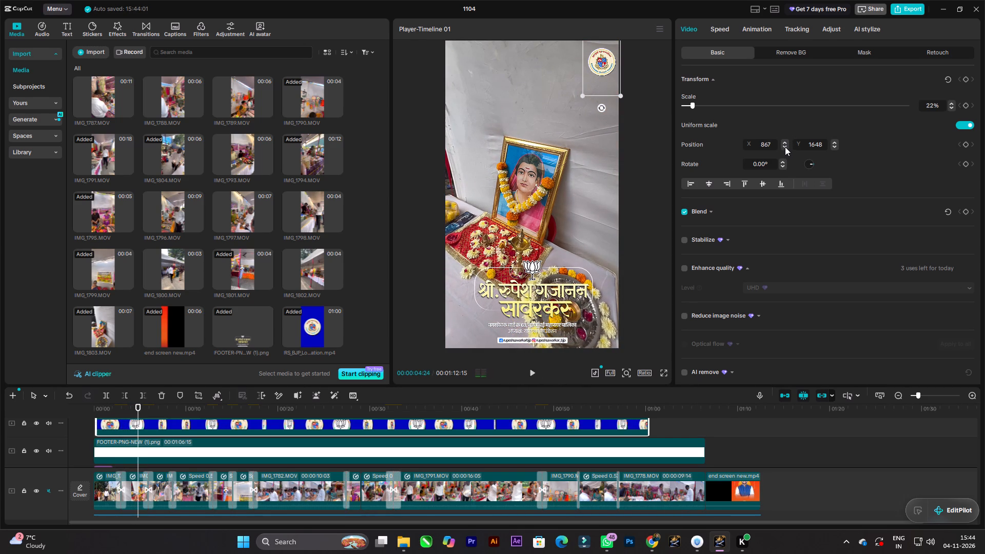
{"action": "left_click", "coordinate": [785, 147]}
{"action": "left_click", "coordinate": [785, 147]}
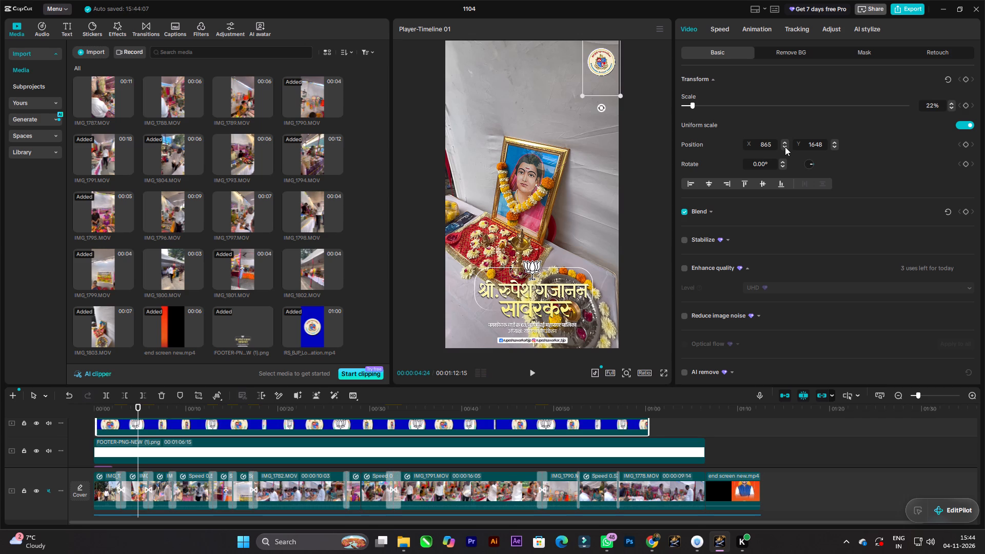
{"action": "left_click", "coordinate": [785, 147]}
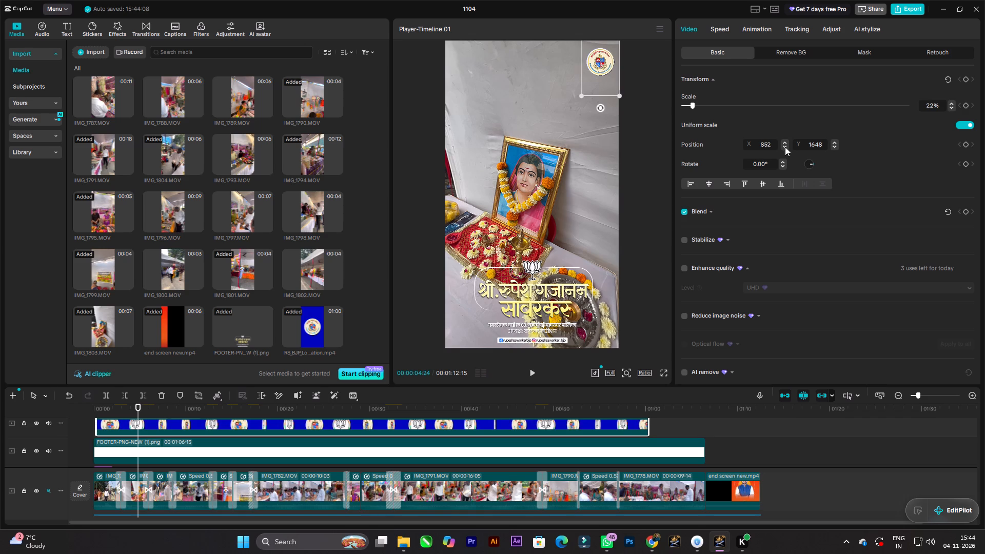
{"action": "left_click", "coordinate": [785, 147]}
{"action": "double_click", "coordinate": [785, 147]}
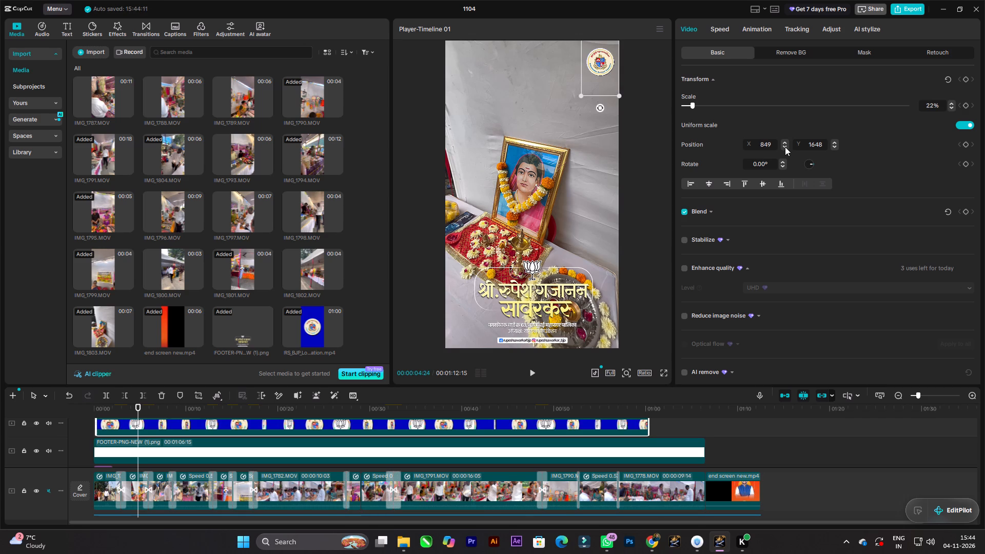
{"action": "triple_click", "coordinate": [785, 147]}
Play the video on to about 16 seconds, mostly in full screen, to check the logo's size and placement.
{"action": "key", "text": "space"}
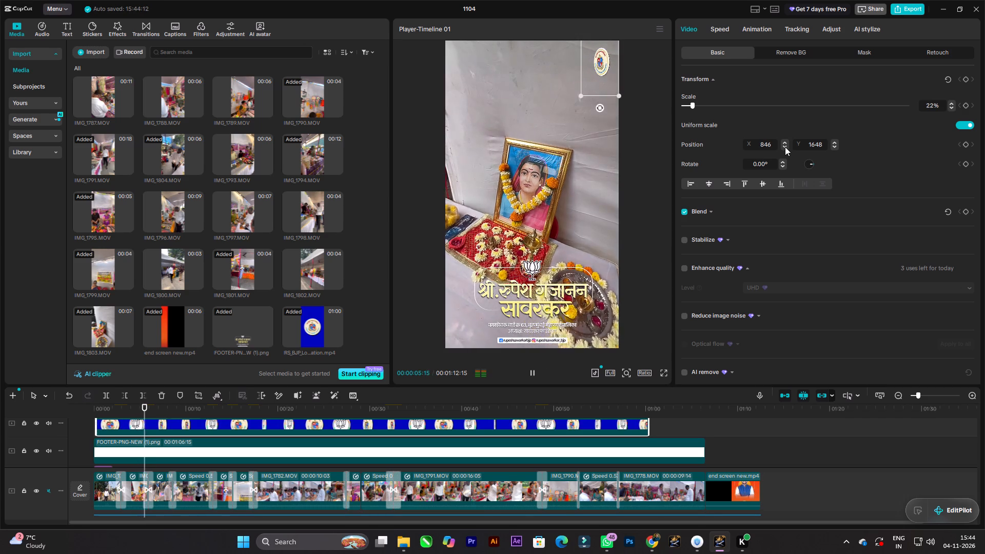
{"action": "key", "text": "space"}
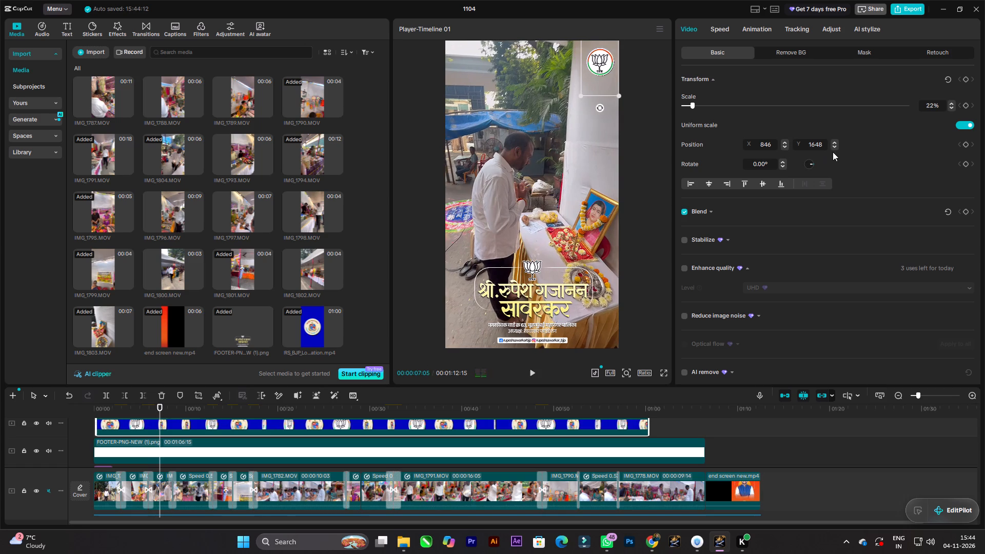
{"action": "left_click", "coordinate": [666, 371]}
{"action": "key", "text": "space"}
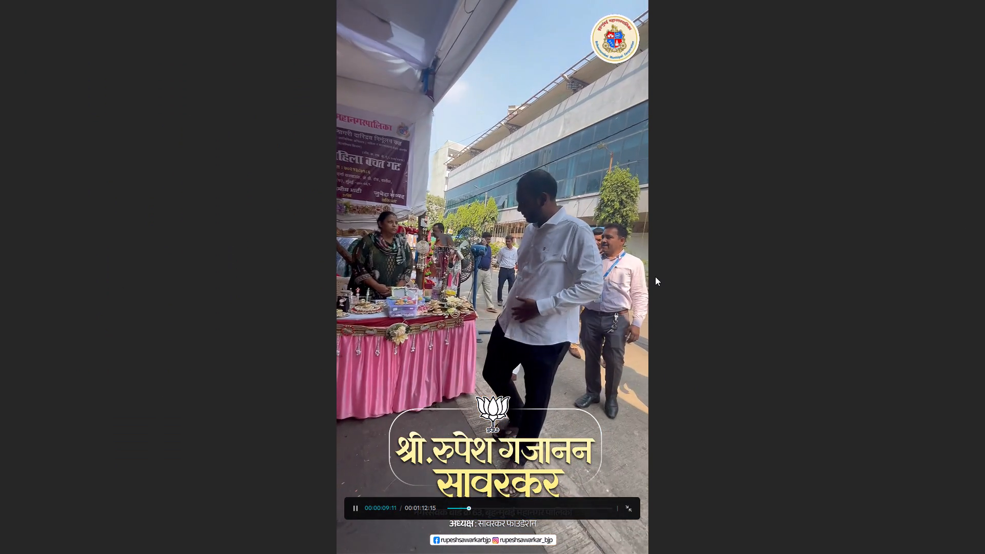
{"action": "key", "text": "space"}
{"action": "key", "text": "space"}
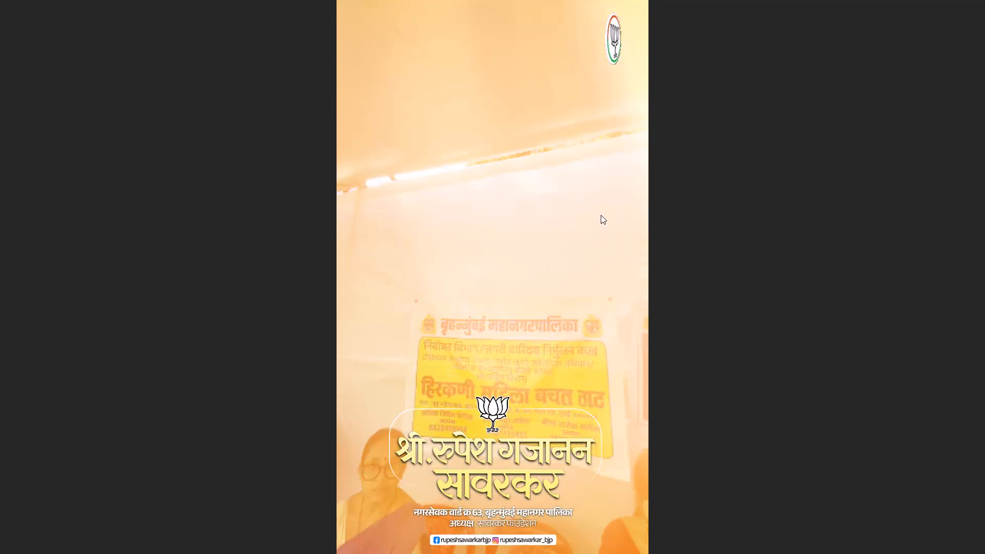
{"action": "key", "text": "space"}
{"action": "key", "text": "Escape"}
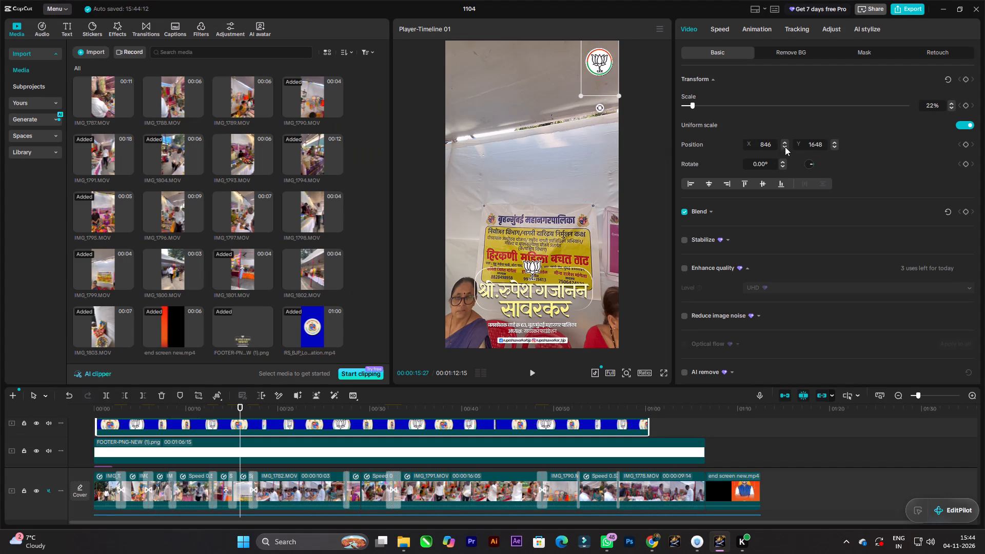
Fine-tune the logo animation's position in the frame corner to X 841, Y 1614.
{"action": "left_click", "coordinate": [783, 141]}
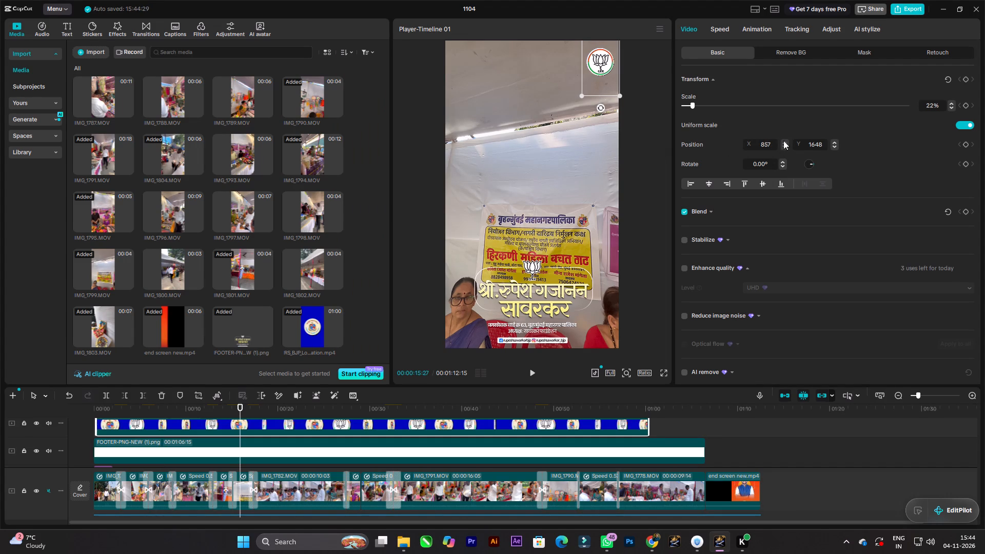
{"action": "left_click", "coordinate": [784, 147]}
{"action": "triple_click", "coordinate": [784, 147]}
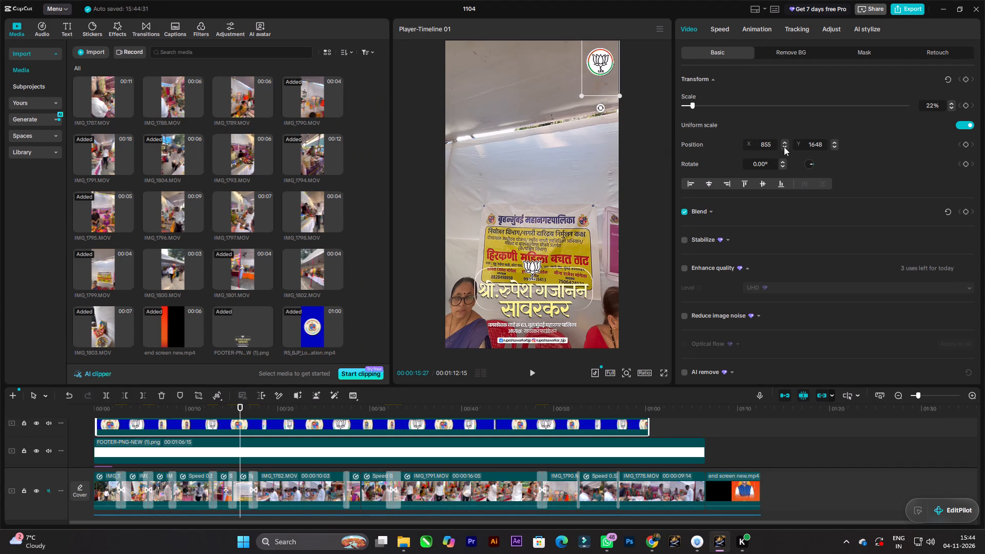
{"action": "left_click", "coordinate": [784, 147]}
{"action": "left_click", "coordinate": [835, 145]}
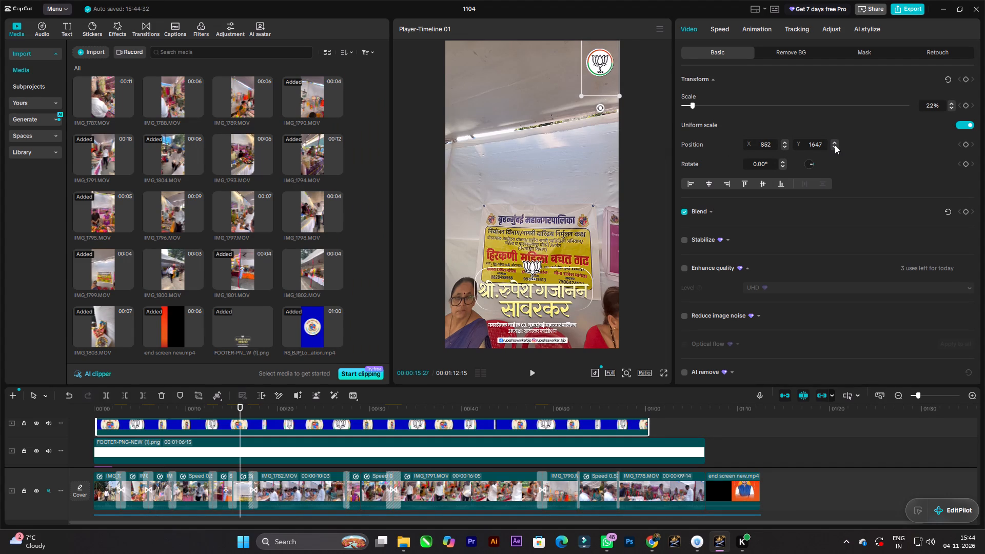
{"action": "left_click", "coordinate": [835, 145]}
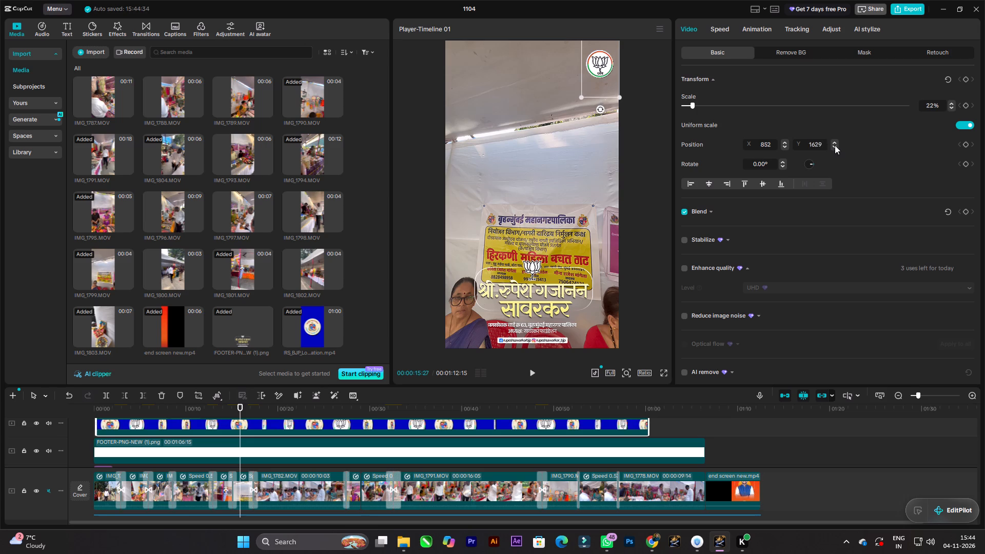
{"action": "triple_click", "coordinate": [785, 142]}
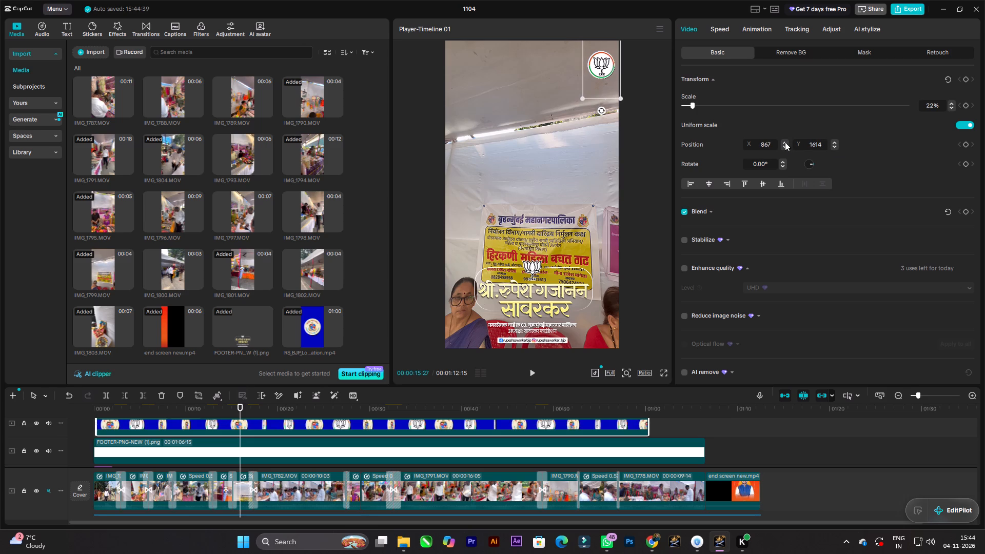
{"action": "double_click", "coordinate": [785, 147]}
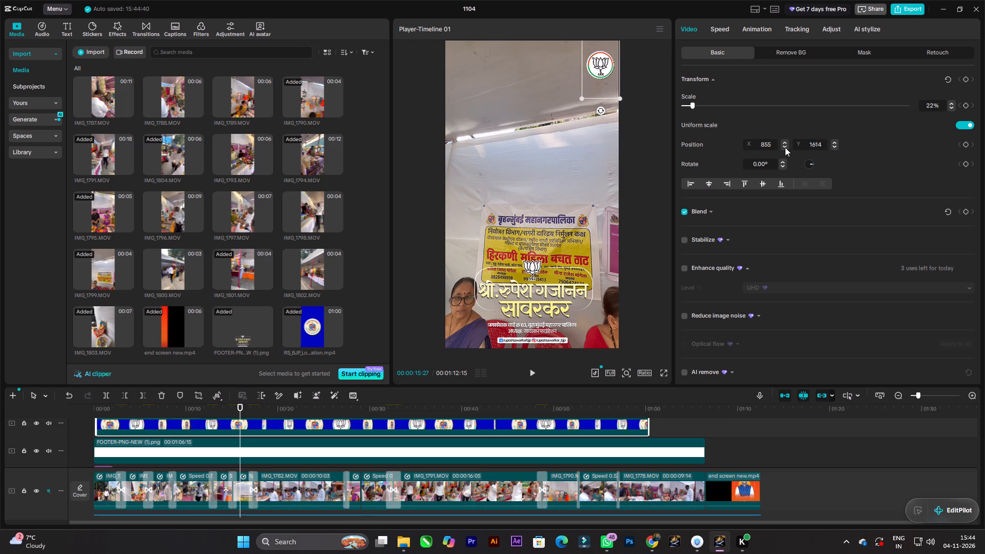
{"action": "scroll", "coordinate": [233, 421], "scroll_direction": "up", "scroll_amount": 2}
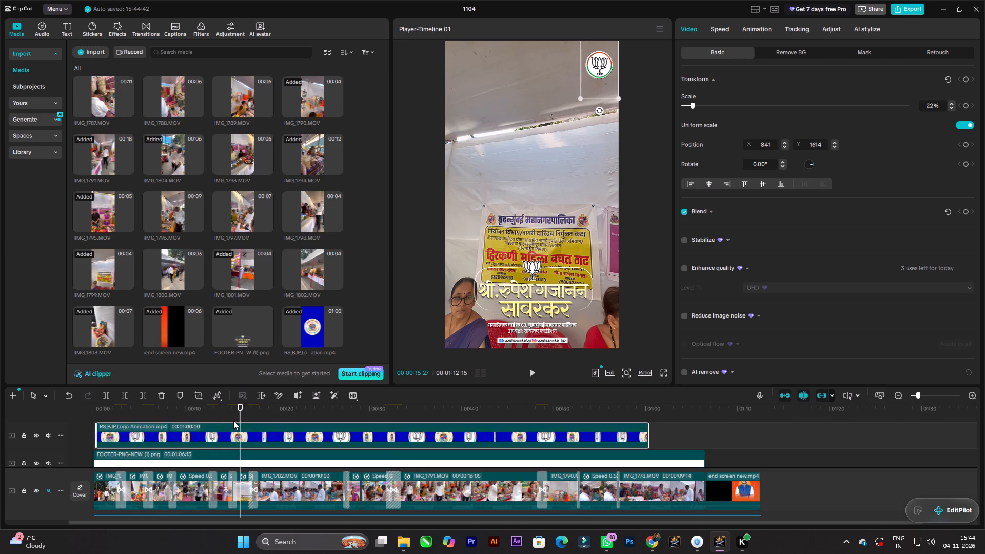
{"action": "scroll", "coordinate": [233, 421], "scroll_direction": "up", "scroll_amount": 4}
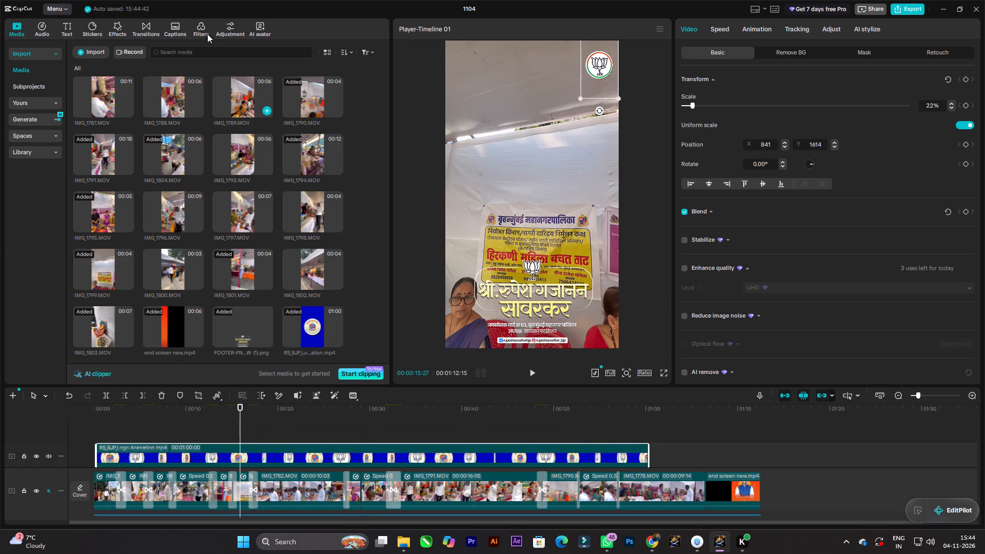
Search the filters for "glow" and add the Glow filter to the timeline, just past the end screen clip.
{"action": "left_click", "coordinate": [202, 29]}
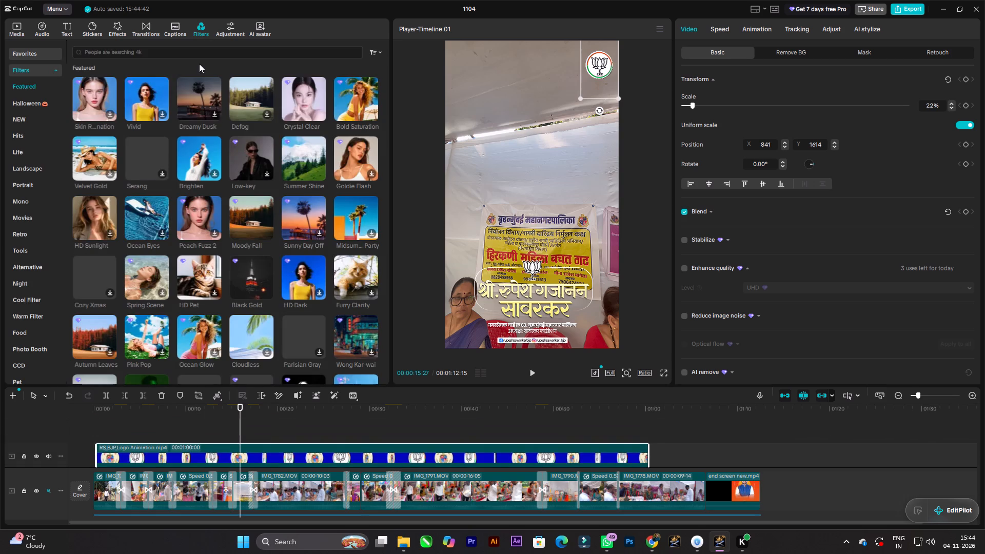
{"action": "left_click", "coordinate": [199, 54]}
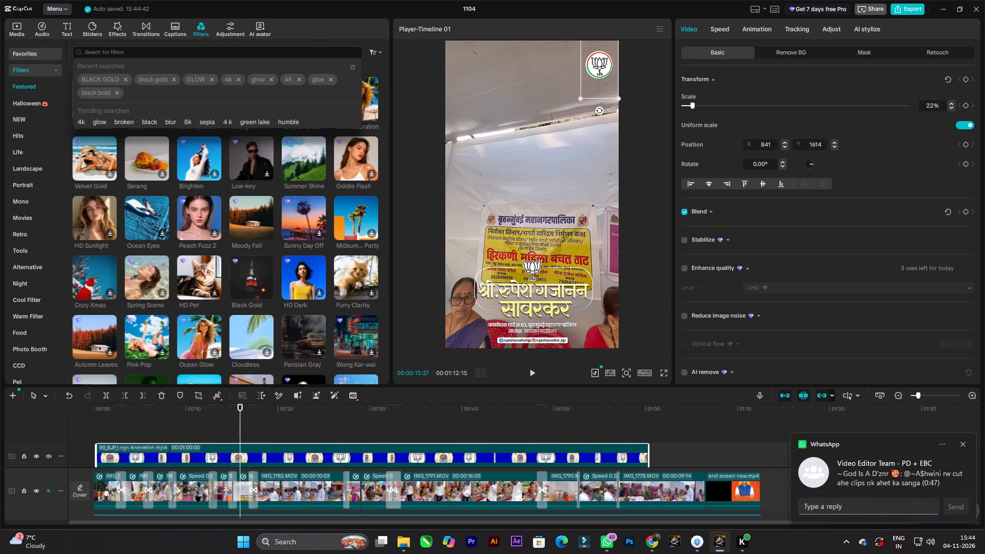
{"action": "type", "text": "glow"}
{"action": "key", "text": "Return"}
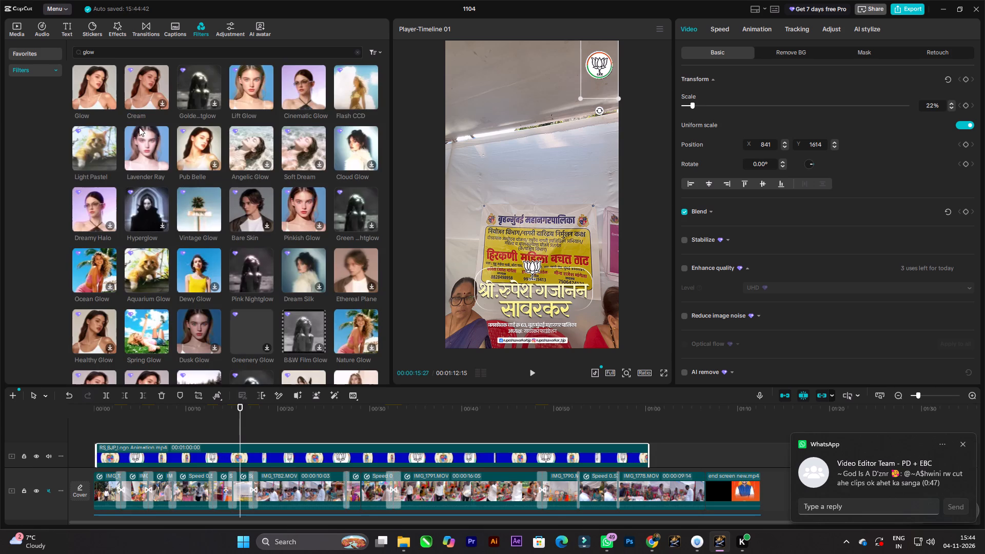
{"action": "scroll", "coordinate": [115, 224], "scroll_direction": "down", "scroll_amount": 2}
{"action": "scroll", "coordinate": [240, 491], "scroll_direction": "down", "scroll_amount": 3}
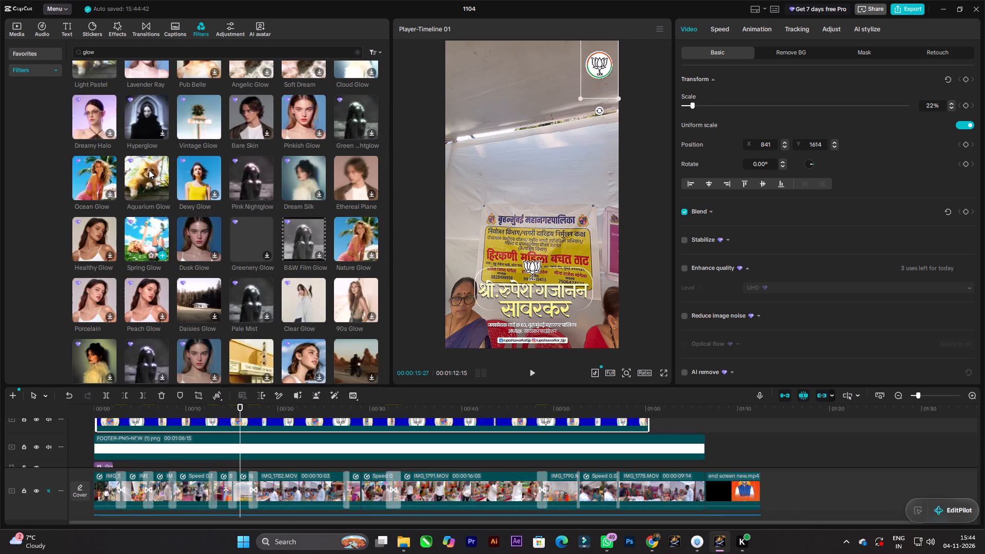
{"action": "scroll", "coordinate": [120, 167], "scroll_direction": "up", "scroll_amount": 4}
{"action": "scroll", "coordinate": [90, 101], "scroll_direction": "up", "scroll_amount": 1}
{"action": "left_click_drag", "start_coordinate": [90, 92], "coordinate": [896, 471]}
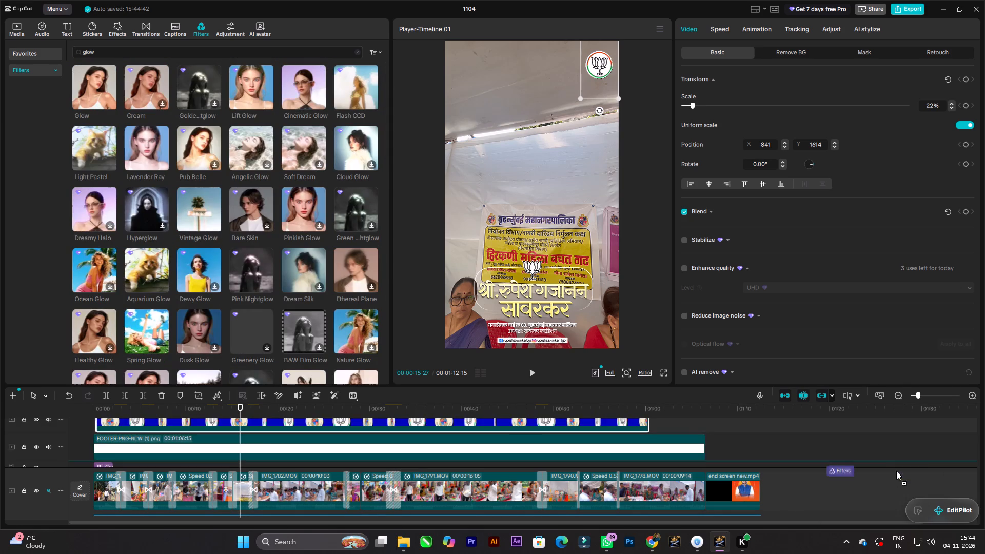
{"action": "left_click_drag", "start_coordinate": [896, 471], "coordinate": [756, 443]}
Move the Glow filter to the video's start, extend it to the footer's end, and place it beneath the logo and footer tracks.
{"action": "scroll", "coordinate": [761, 449], "scroll_direction": "up", "scroll_amount": 4}
{"action": "scroll", "coordinate": [761, 447], "scroll_direction": "down", "scroll_amount": 1}
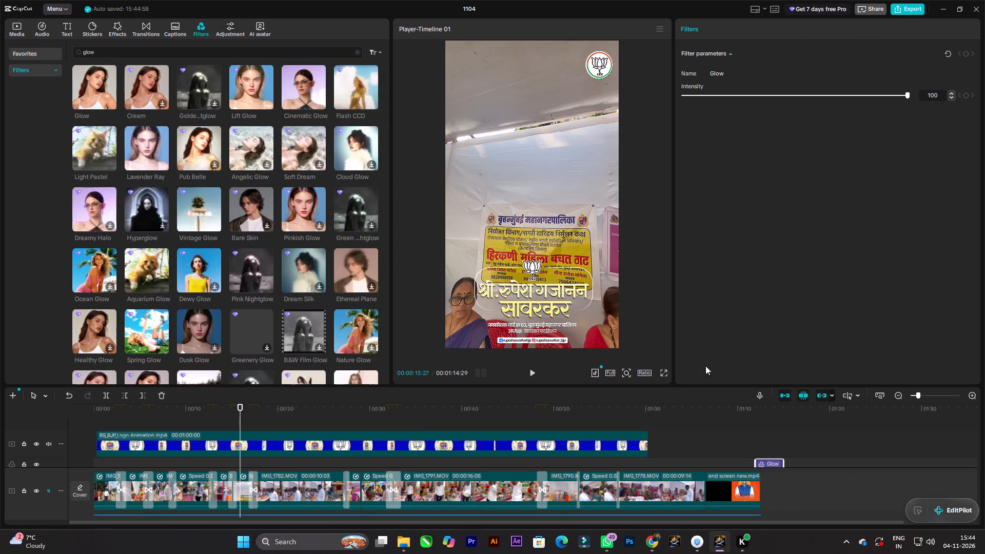
{"action": "left_click_drag", "start_coordinate": [702, 386], "coordinate": [704, 271]}
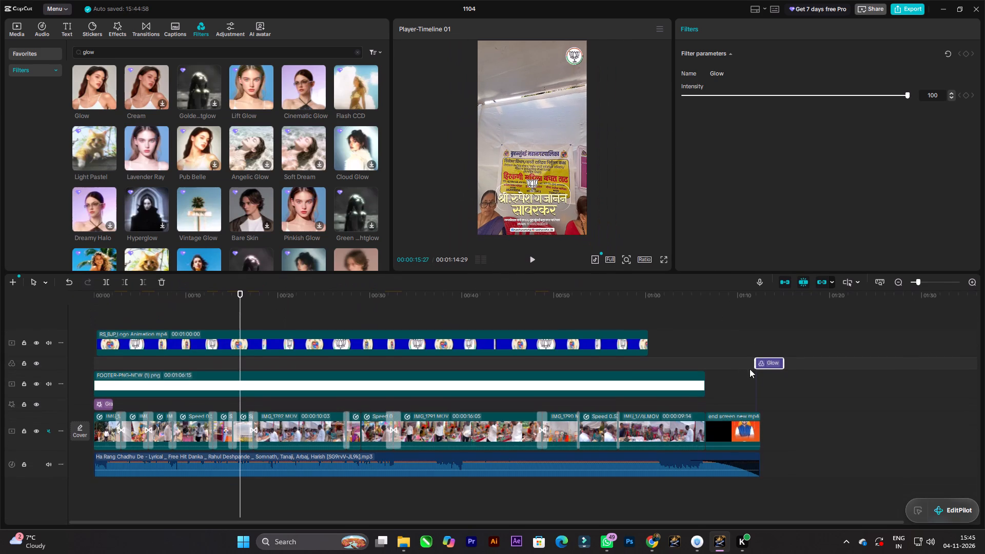
{"action": "left_click_drag", "start_coordinate": [769, 364], "coordinate": [105, 318]}
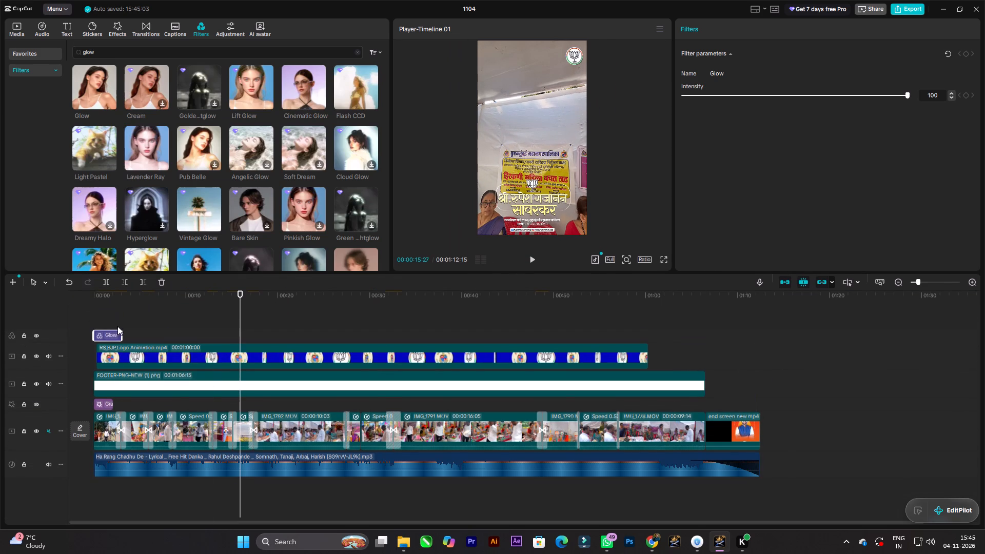
{"action": "left_click_drag", "start_coordinate": [122, 335], "coordinate": [703, 400]}
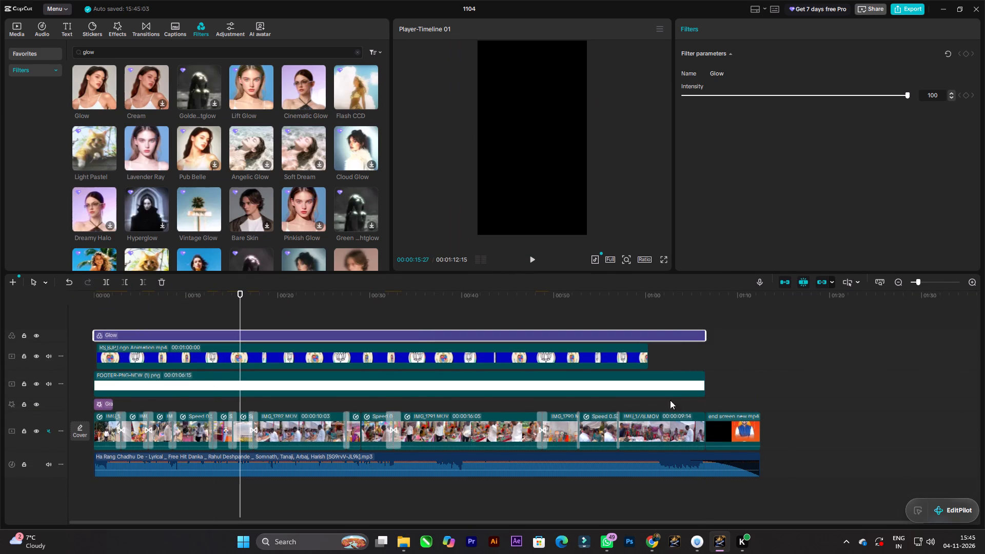
{"action": "scroll", "coordinate": [433, 401], "scroll_direction": "down", "scroll_amount": 2}
{"action": "scroll", "coordinate": [257, 342], "scroll_direction": "down", "scroll_amount": 3}
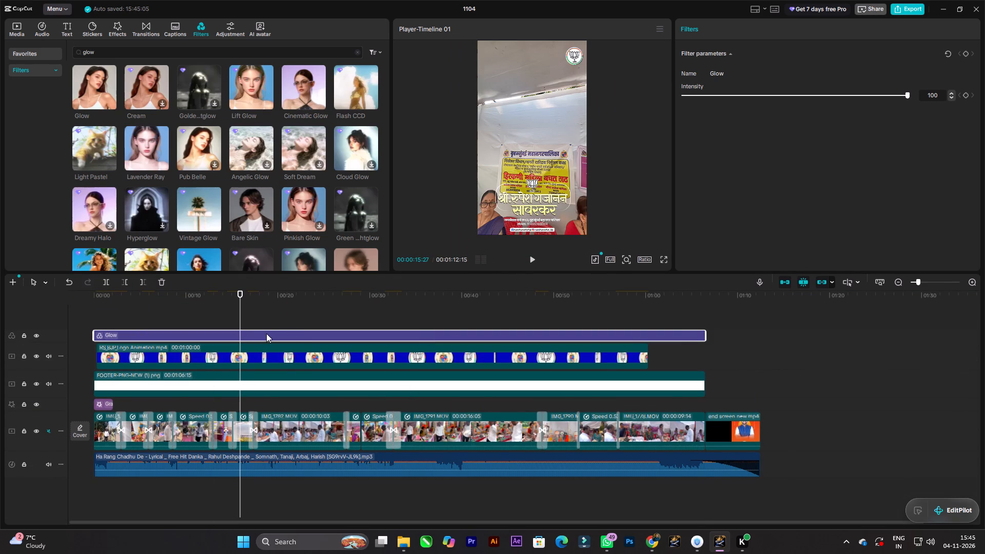
{"action": "left_click_drag", "start_coordinate": [266, 335], "coordinate": [266, 397]}
Play the first few seconds from the start in full screen to check the glow on the opening clips.
{"action": "left_click_drag", "start_coordinate": [239, 298], "coordinate": [0, 298]}
{"action": "key", "text": "space"}
{"action": "left_click", "coordinate": [663, 257]}
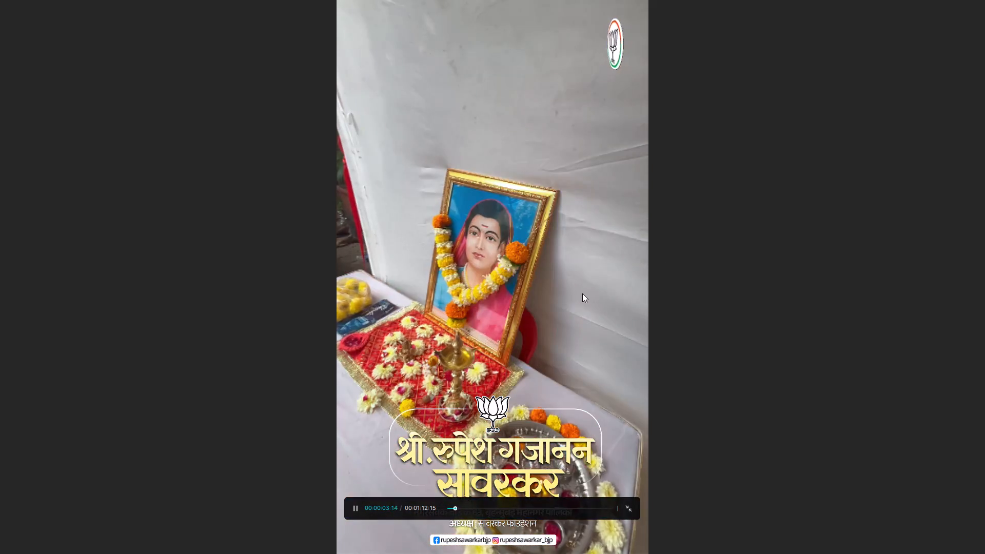
{"action": "key", "text": "Escape"}
{"action": "key", "text": "space"}
Paste a copy of the logo animation directly after the original and trim it to end together with the footer.
{"action": "scroll", "coordinate": [639, 354], "scroll_direction": "up", "scroll_amount": 2}
{"action": "left_click", "coordinate": [621, 348]}
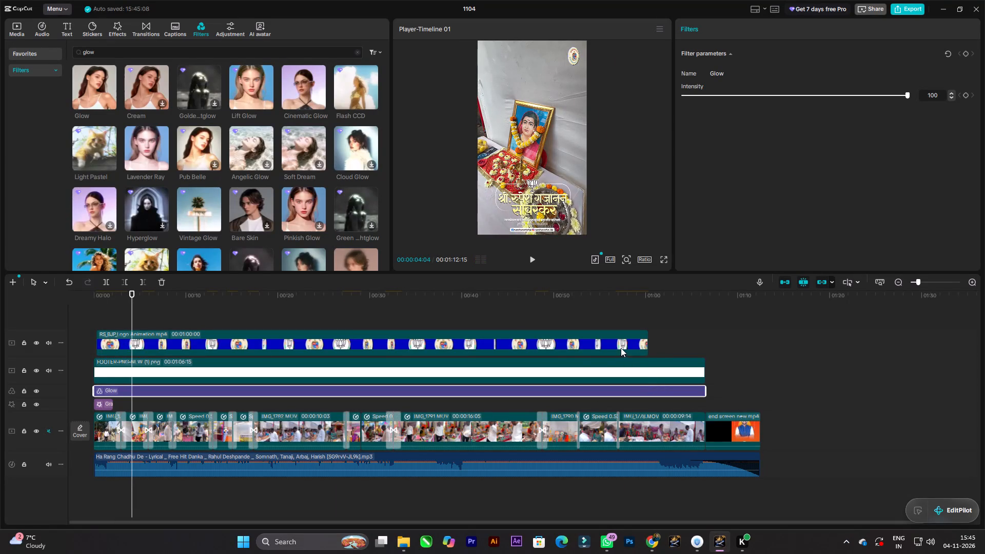
{"action": "key", "text": "ctrl+c"}
{"action": "left_click_drag", "start_coordinate": [132, 293], "coordinate": [661, 344]}
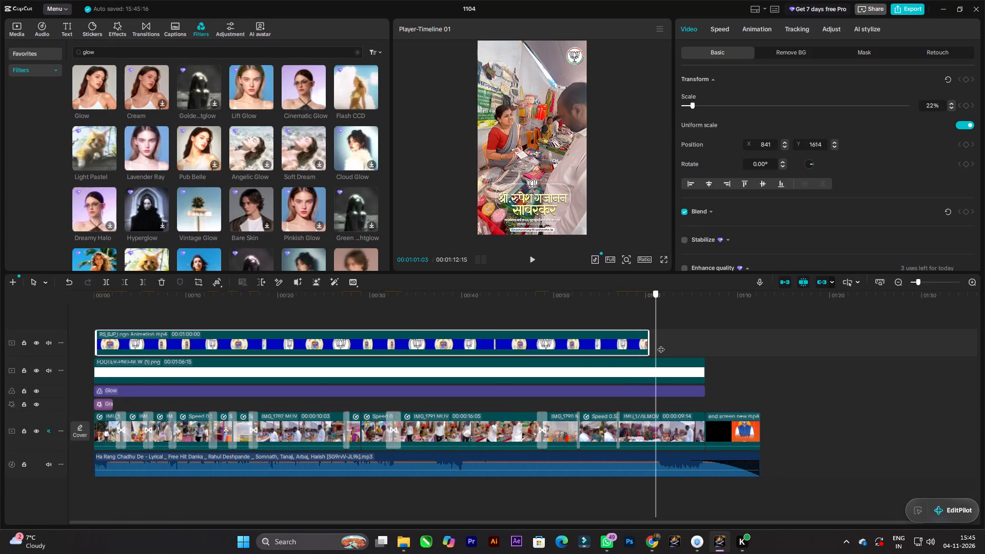
{"action": "left_click_drag", "start_coordinate": [661, 344], "coordinate": [651, 344]}
{"action": "key", "text": "ctrl+v"}
{"action": "scroll", "coordinate": [589, 355], "scroll_direction": "down", "scroll_amount": 5, "text": "ctrl"}
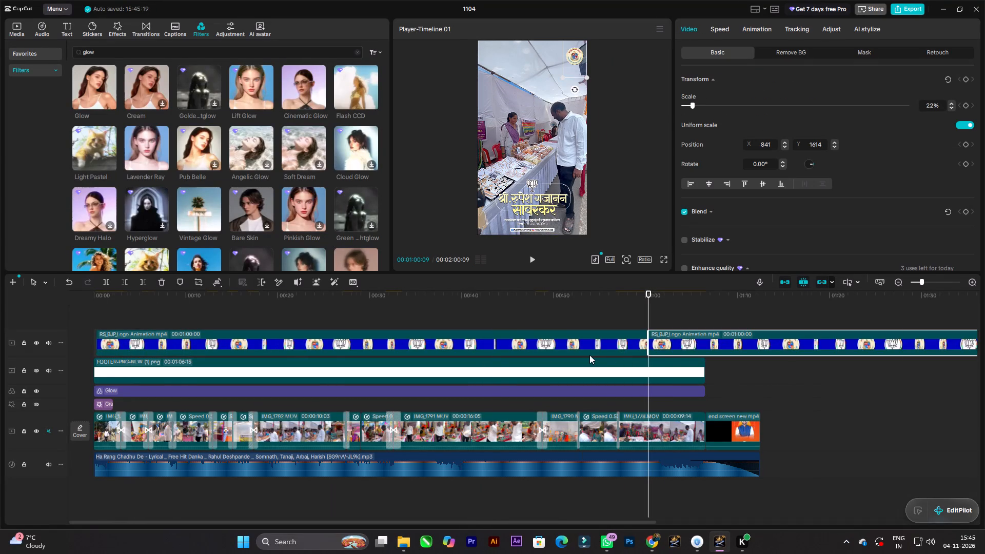
{"action": "scroll", "coordinate": [589, 355], "scroll_direction": "down", "scroll_amount": 2, "text": "ctrl"}
{"action": "left_click_drag", "start_coordinate": [647, 339], "coordinate": [587, 340]}
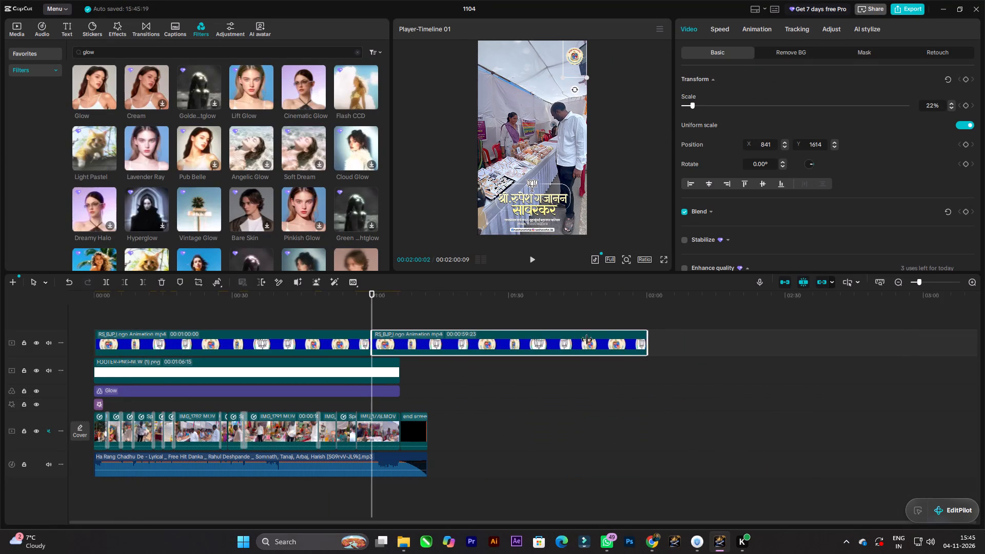
{"action": "left_click_drag", "start_coordinate": [587, 340], "coordinate": [401, 339]}
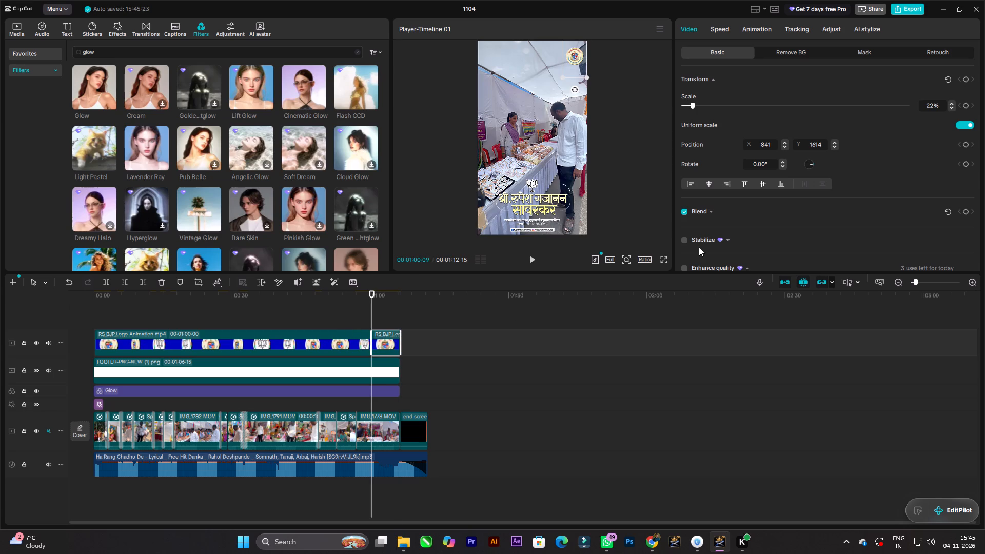
Play from the second logo clip through the end screen to check the logo continuation and the video's ending.
{"action": "left_click", "coordinate": [662, 257]}
{"action": "key", "text": "space"}
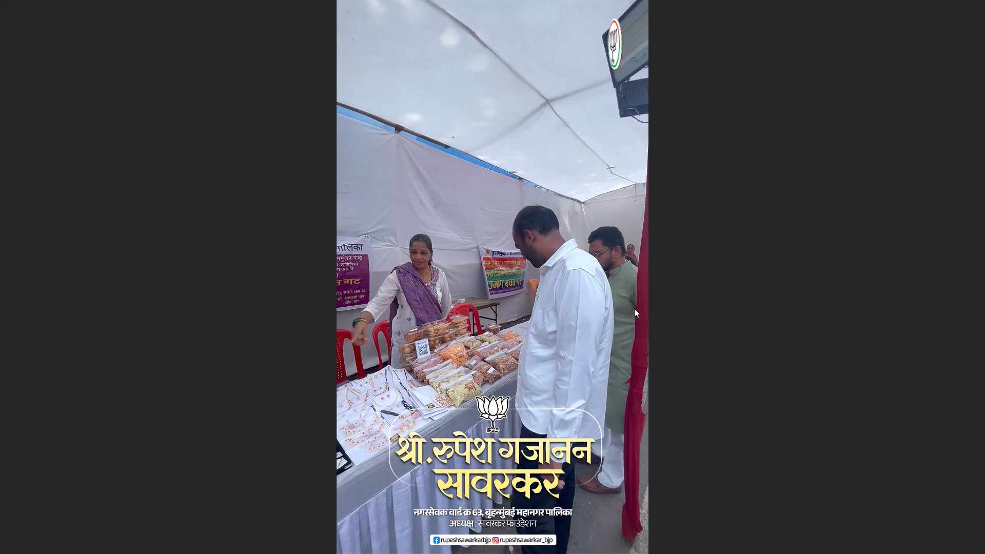
{"action": "key", "text": "Escape"}
{"action": "key", "text": "space"}
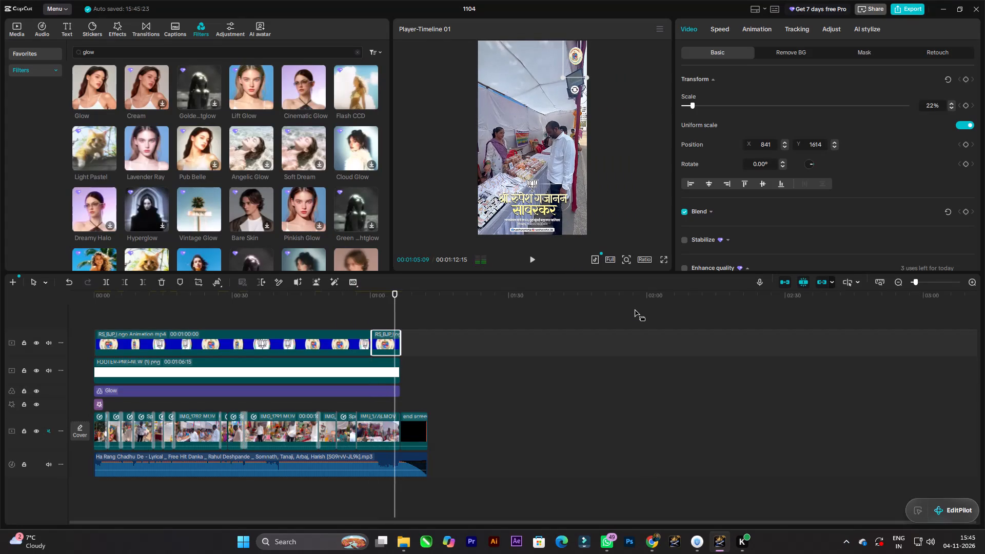
{"action": "key", "text": "space"}
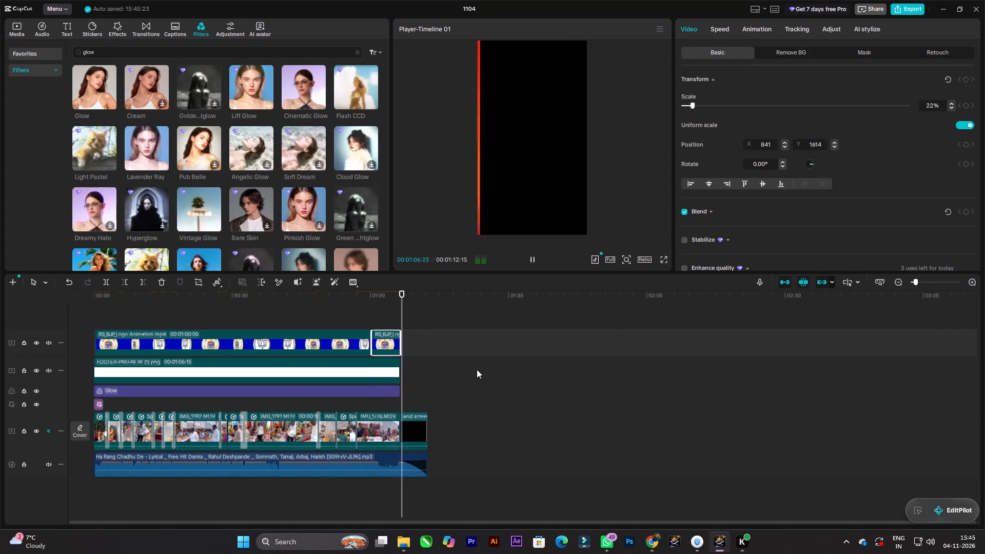
{"action": "scroll", "coordinate": [410, 405], "scroll_direction": "down", "scroll_amount": 6, "text": "ctrl"}
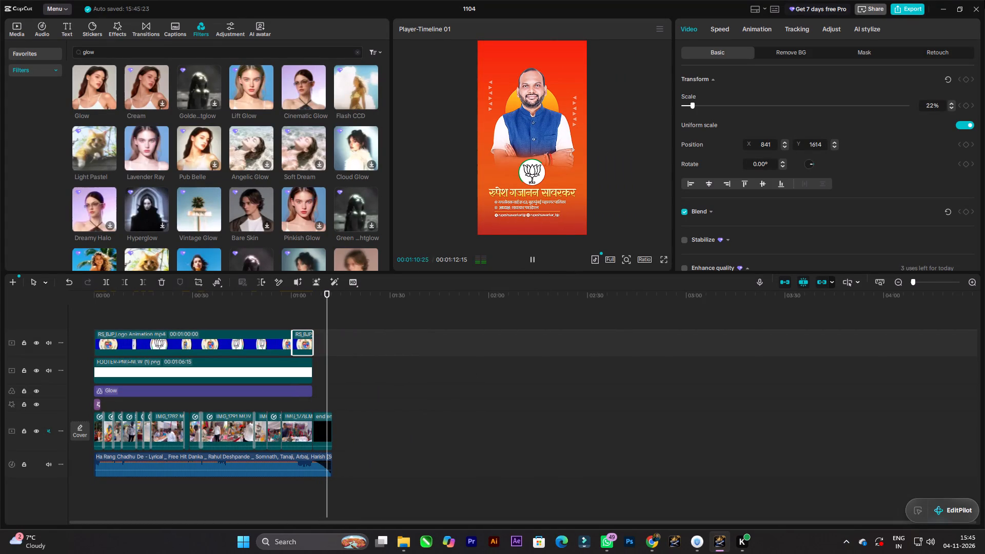
{"action": "key", "text": "space"}
Open the export settings for the finished video and start editing the export name.
{"action": "left_click", "coordinate": [909, 12]}
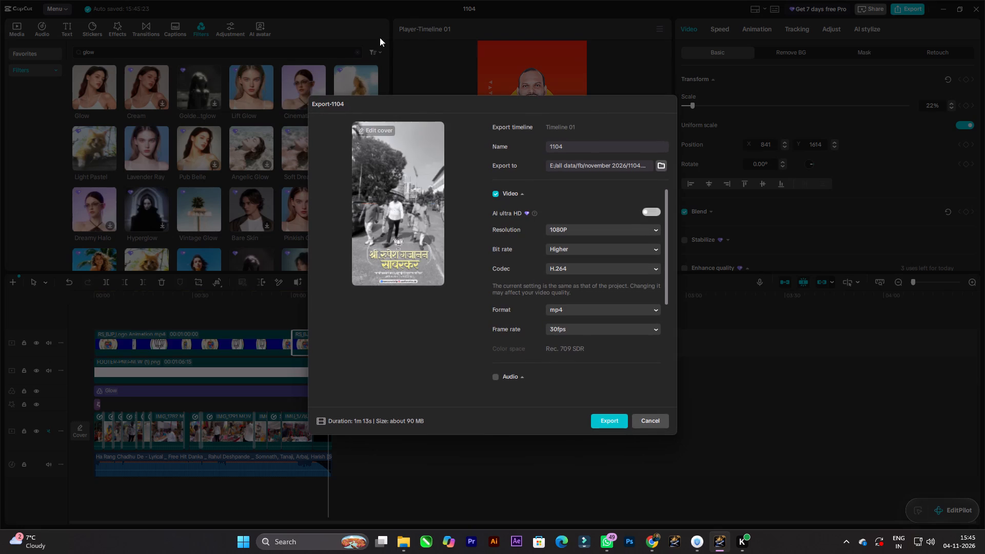
{"action": "left_click", "coordinate": [609, 151]}
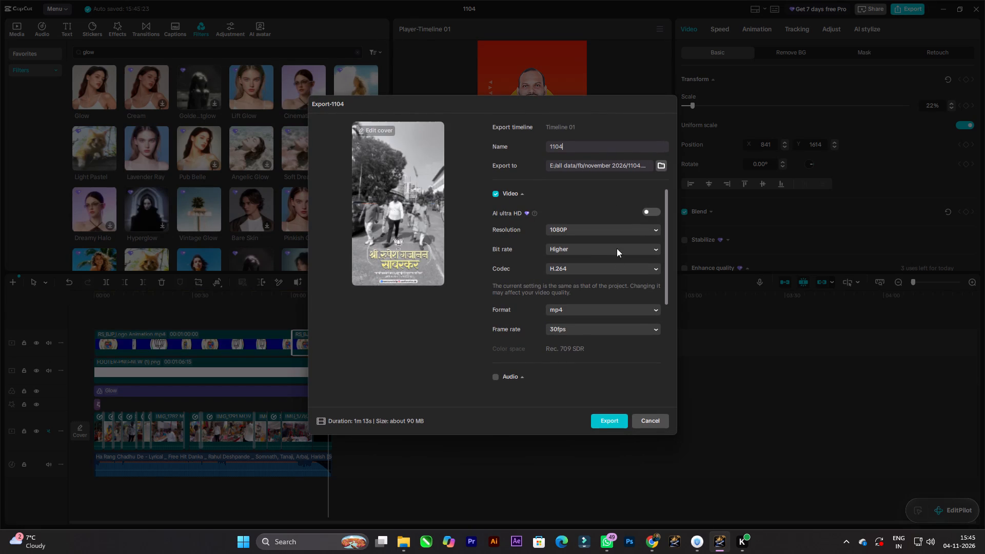
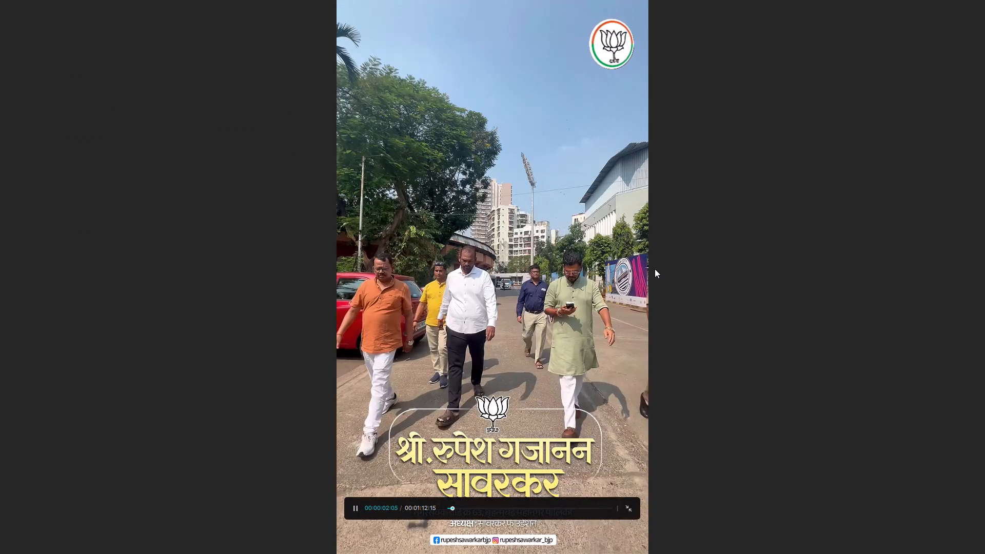
Exit the full-screen preview and pause the video playback.
{"action": "key", "text": "Escape"}
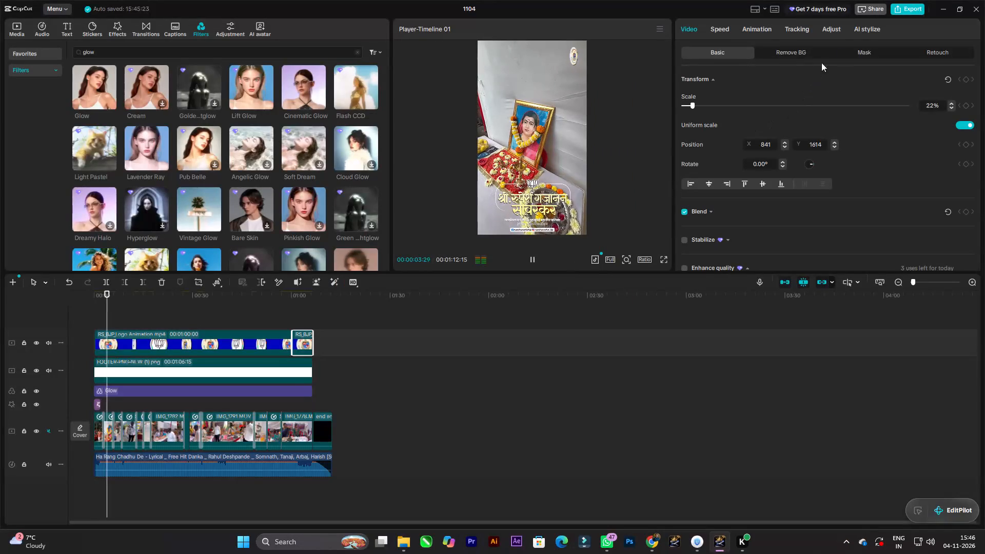
{"action": "key", "text": "space"}
Set the video's export location to subfolder 1 of the 04-11-2026 folder, inside the featured politician's client folder on drive D.
{"action": "left_click", "coordinate": [905, 14]}
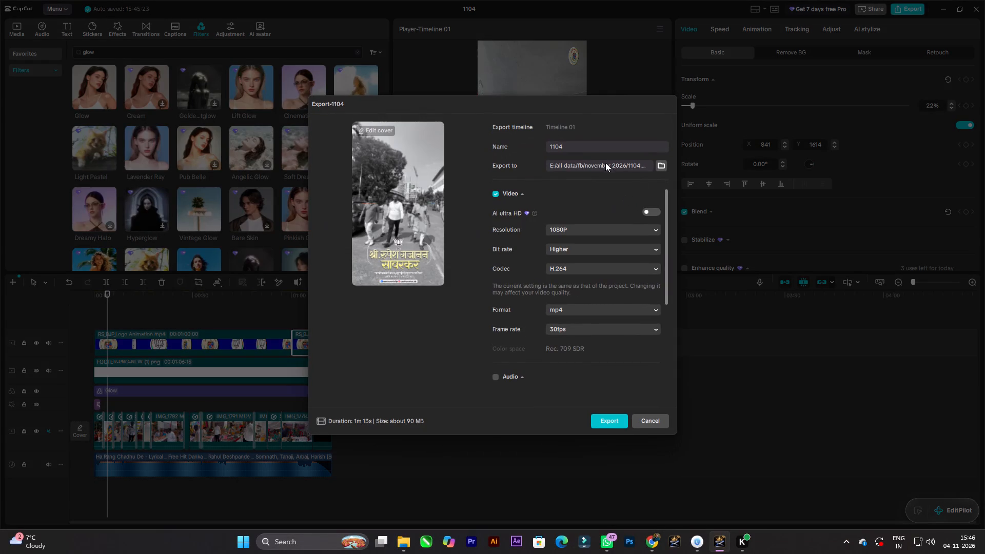
{"action": "left_click", "coordinate": [660, 165]}
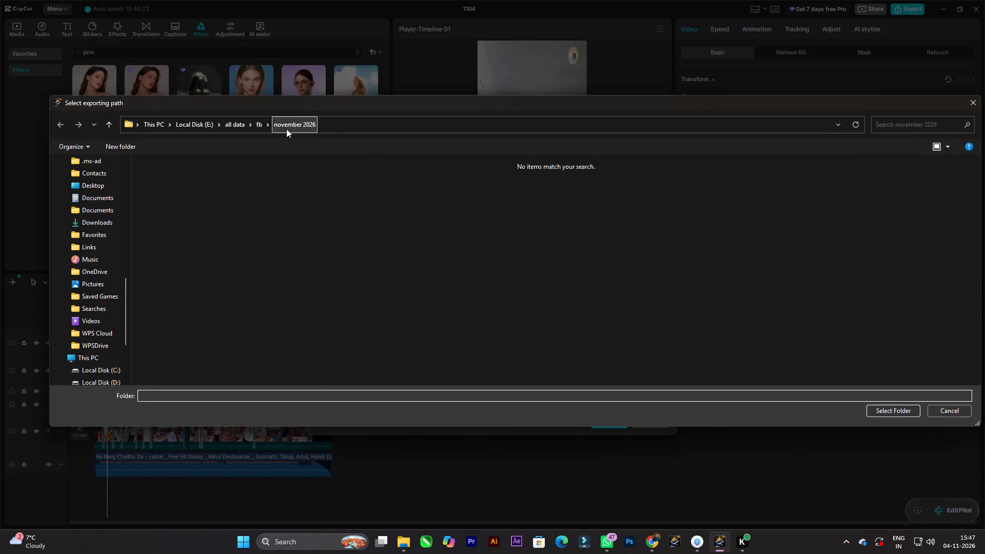
{"action": "left_click", "coordinate": [258, 128]}
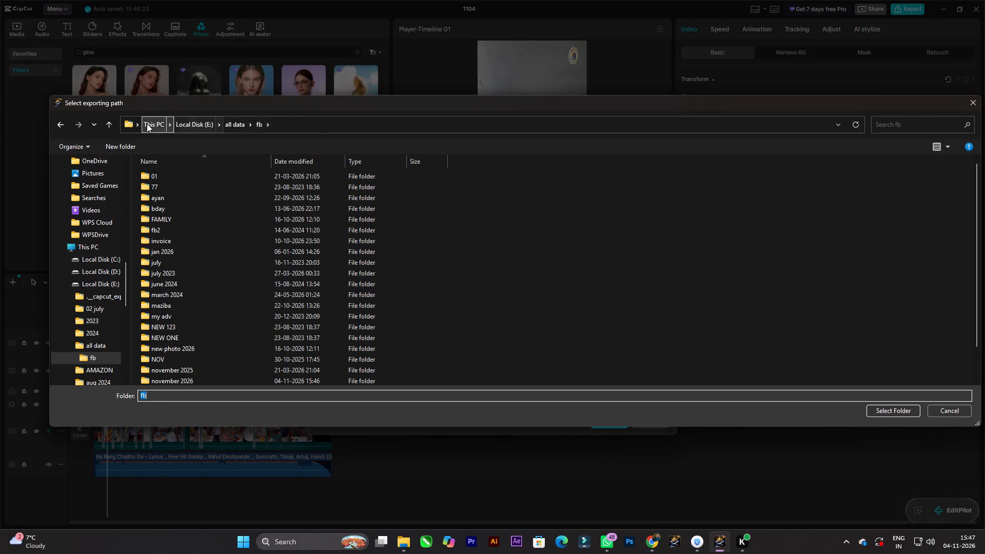
{"action": "left_click", "coordinate": [147, 124]}
{"action": "left_click", "coordinate": [463, 183]}
{"action": "double_click", "coordinate": [367, 192]}
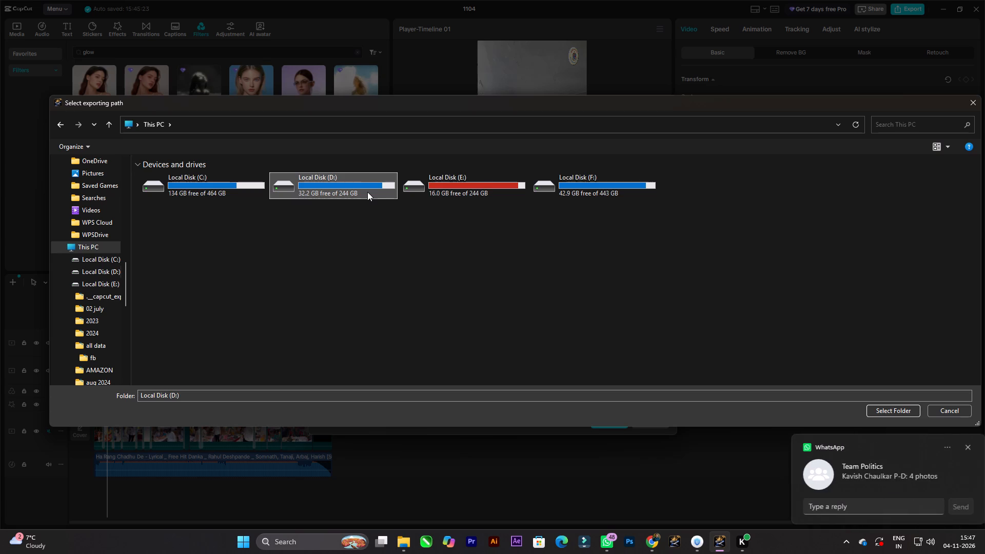
{"action": "left_click", "coordinate": [363, 190]}
{"action": "key", "text": "c"}
{"action": "key", "text": "c"}
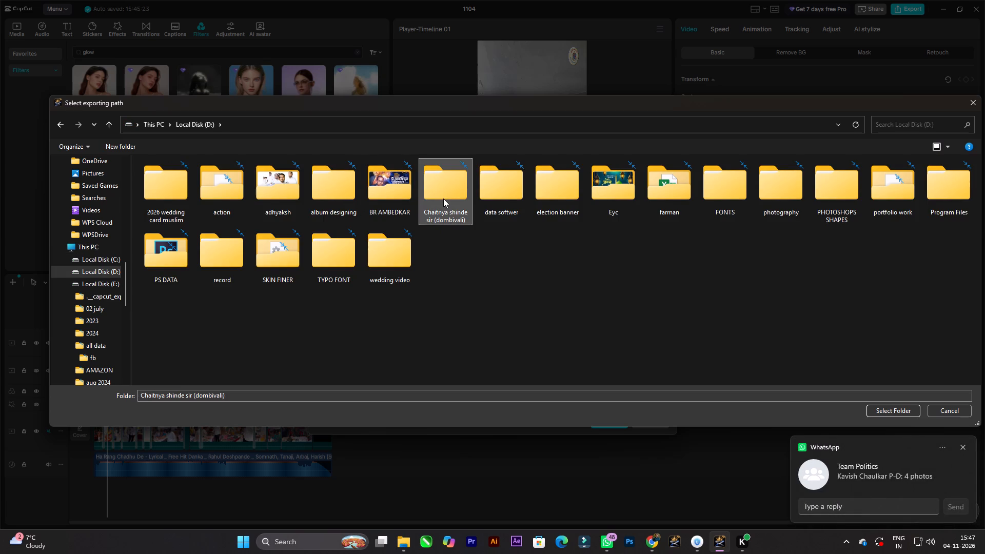
{"action": "left_click", "coordinate": [443, 199]}
{"action": "left_click_drag", "start_coordinate": [443, 199], "coordinate": [433, 199]}
{"action": "left_click", "coordinate": [288, 185]}
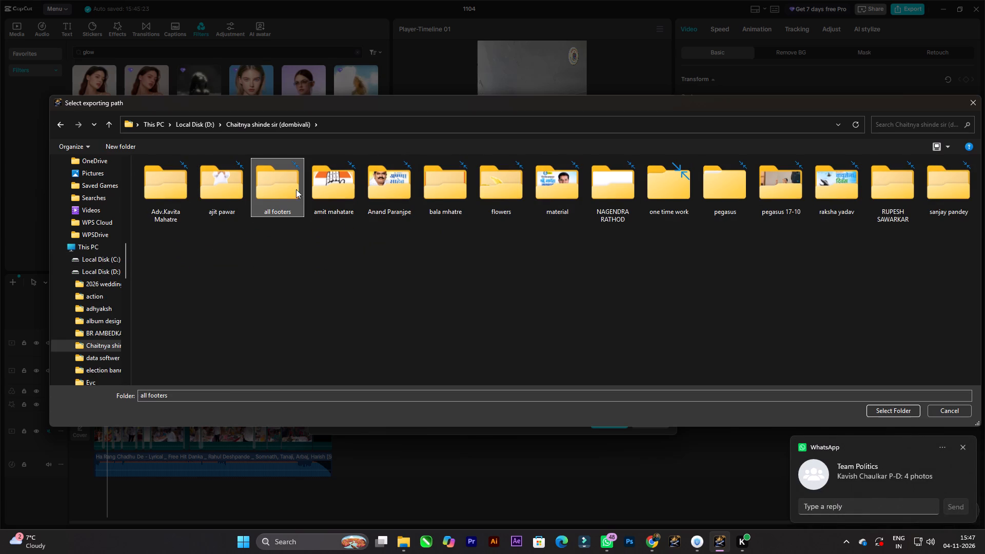
{"action": "key", "text": "r"}
{"action": "left_click", "coordinate": [845, 208]}
{"action": "double_click", "coordinate": [879, 204]}
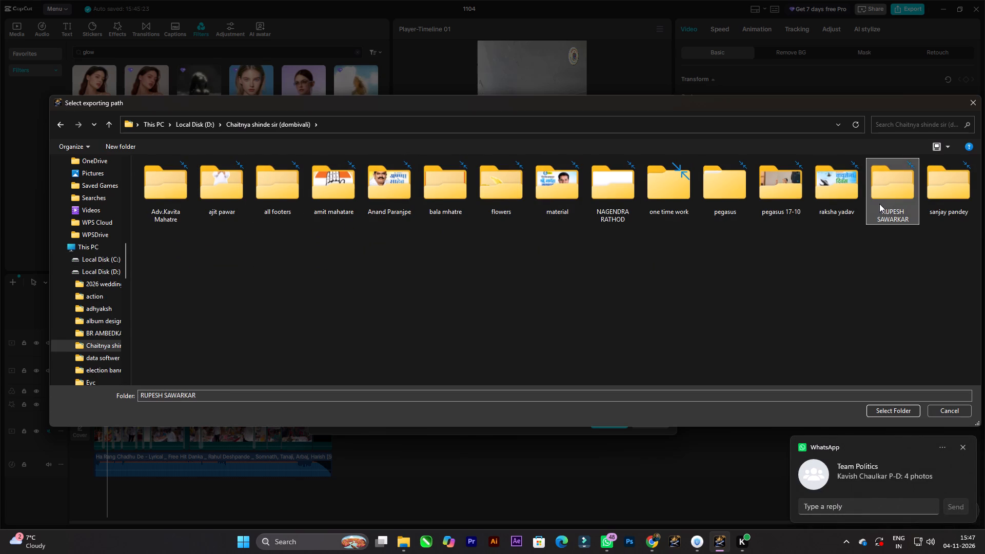
{"action": "double_click", "coordinate": [162, 199]}
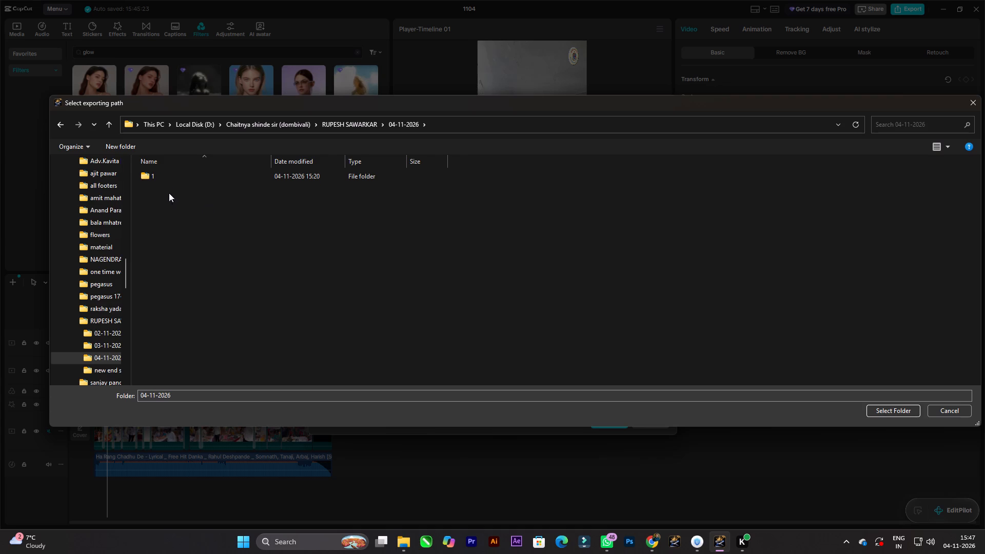
{"action": "double_click", "coordinate": [163, 179]}
{"action": "left_click", "coordinate": [904, 412]}
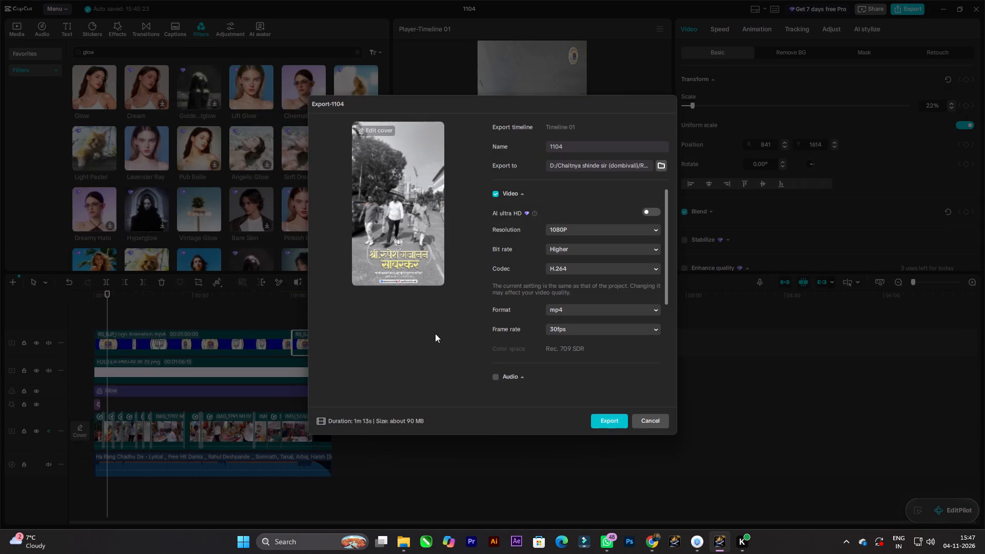
Name the export "mahila bachat gat" and start exporting the video with the existing export settings.
{"action": "left_click", "coordinate": [594, 143]}
{"action": "key", "text": "ctrl+a"}
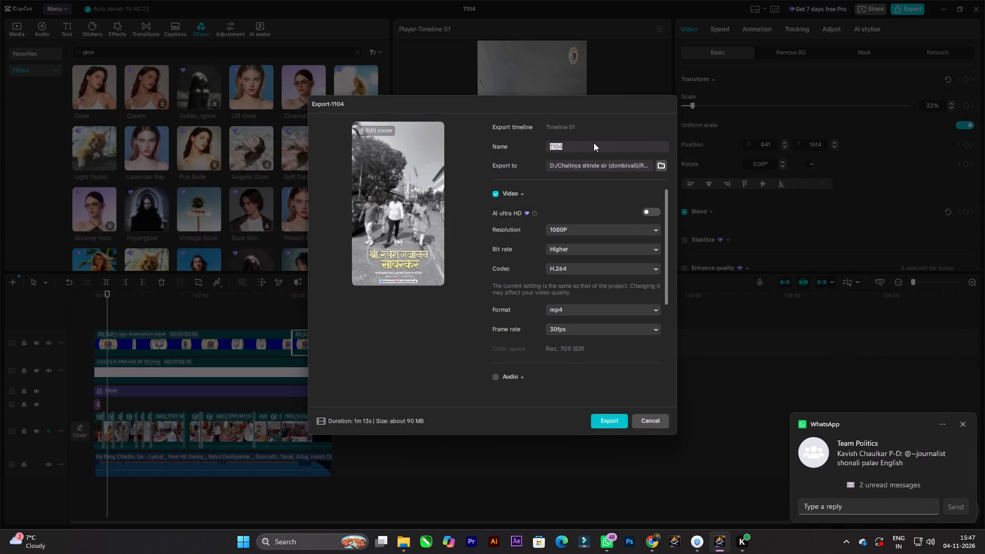
{"action": "type", "text": "mahila"}
{"action": "key", "text": "space"}
{"action": "type", "text": "ba"}
{"action": "key", "text": "BackSpace"}
{"action": "key", "text": "BackSpace"}
{"action": "type", "text": "bachat gat"}
{"action": "key", "text": "space"}
{"action": "scroll", "coordinate": [594, 143], "scroll_direction": "up", "scroll_amount": 1}
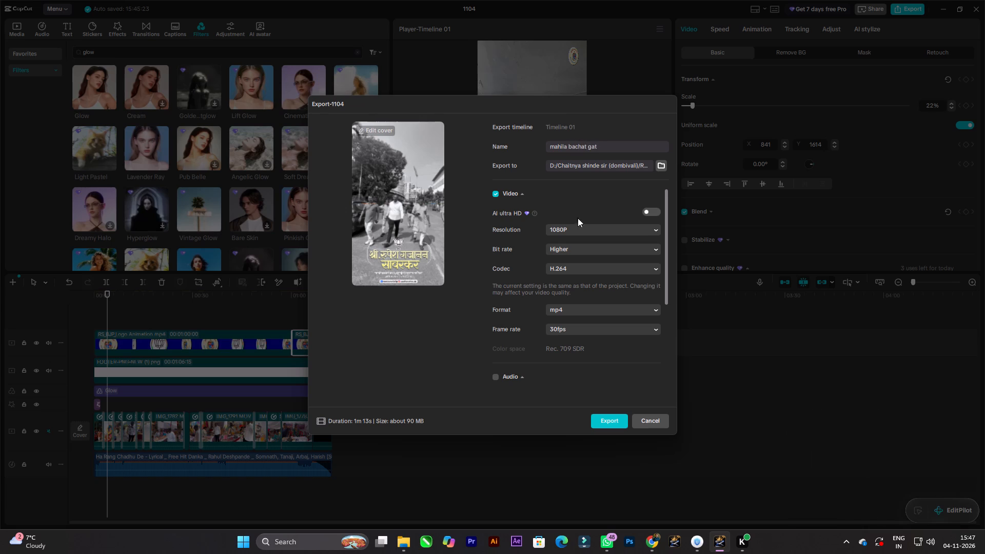
{"action": "left_click", "coordinate": [614, 420]}
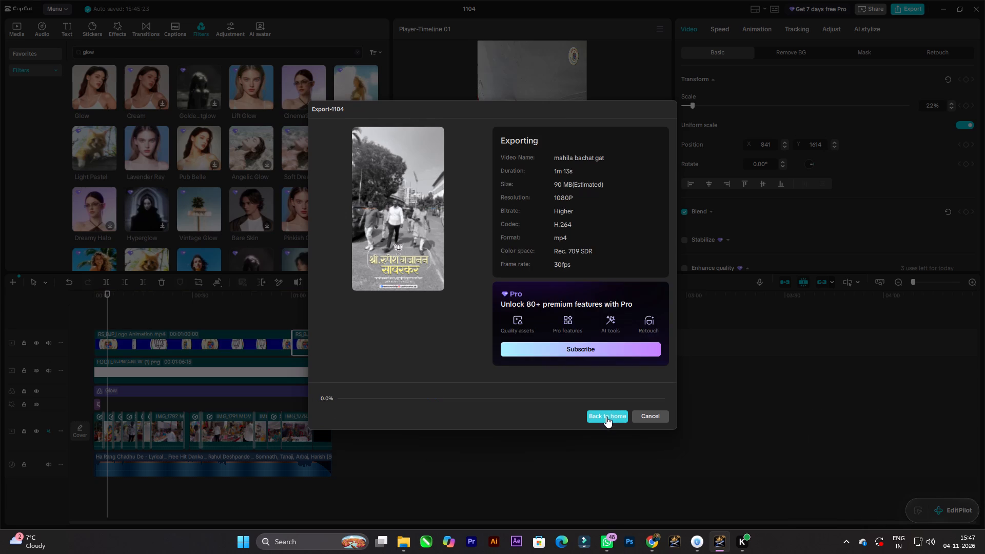
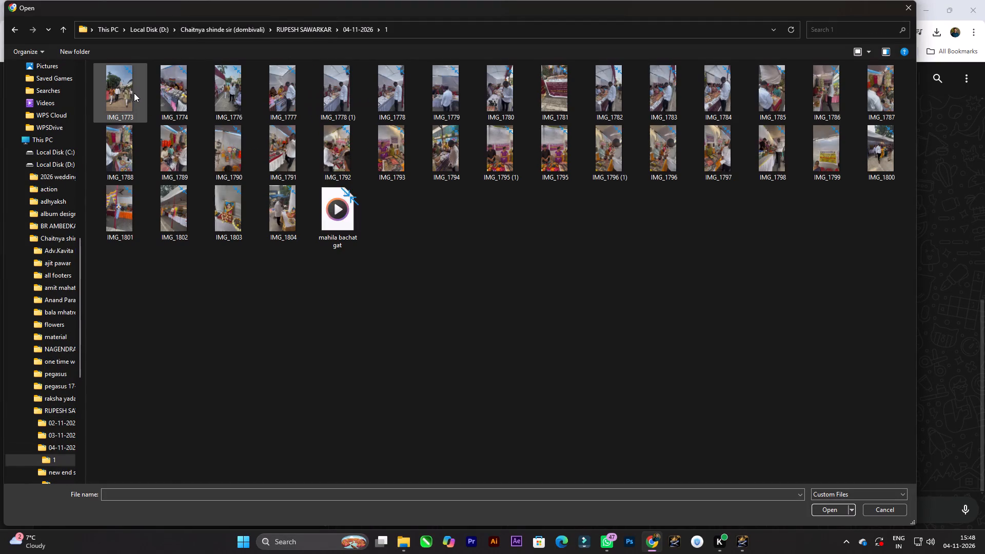
In Chrome's file selection window, select the exported "mahila bachat gat" video from subfolder 1 of the 04-11-2026 folder.
{"action": "left_click", "coordinate": [125, 91]}
{"action": "key", "text": "m"}
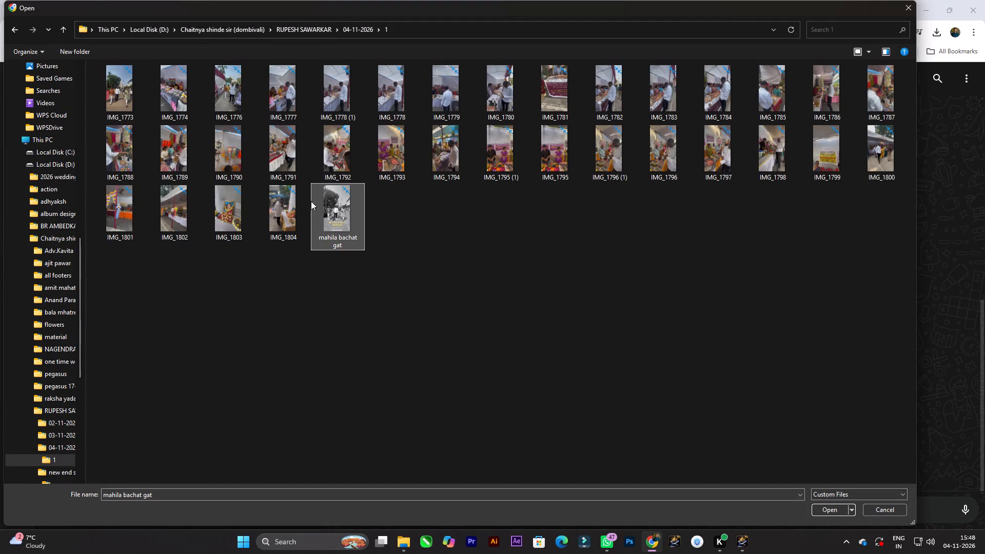